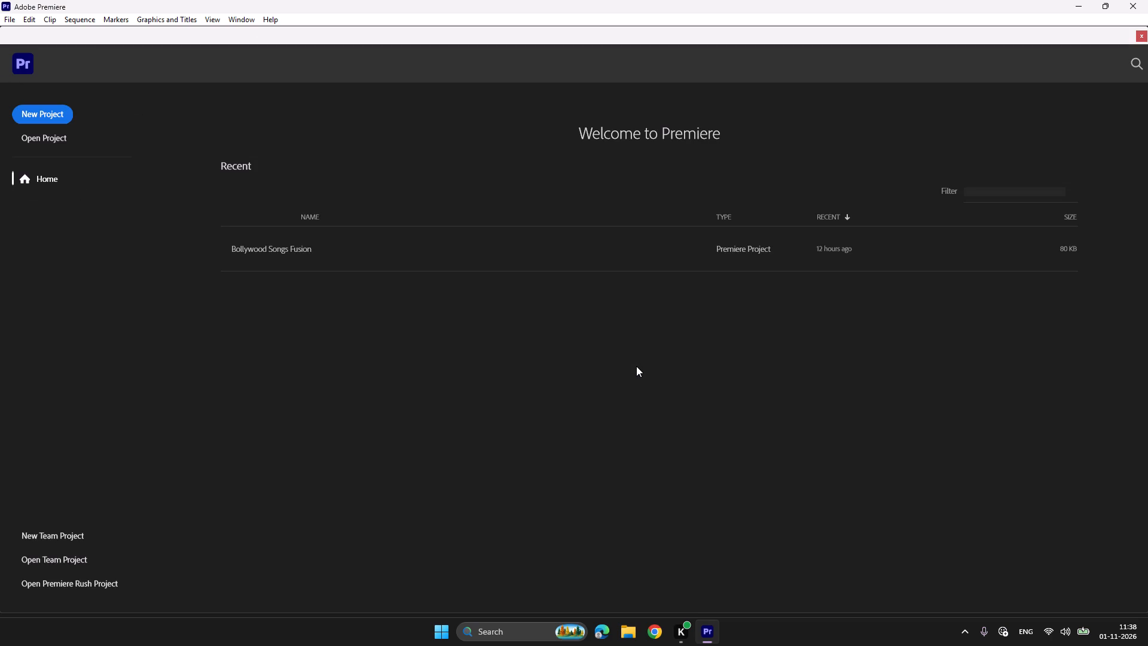
Open the recent project Bollywood Songs Fusion and play the opening seconds of its sequence.
click(259, 247)
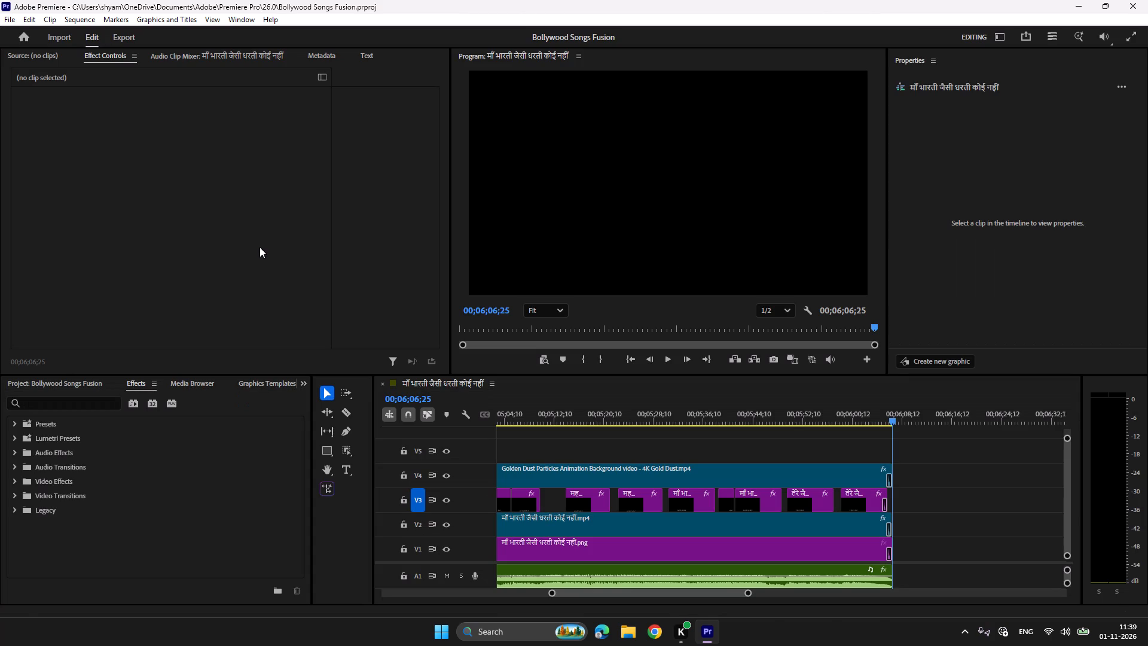
drag(651, 593, 585, 593)
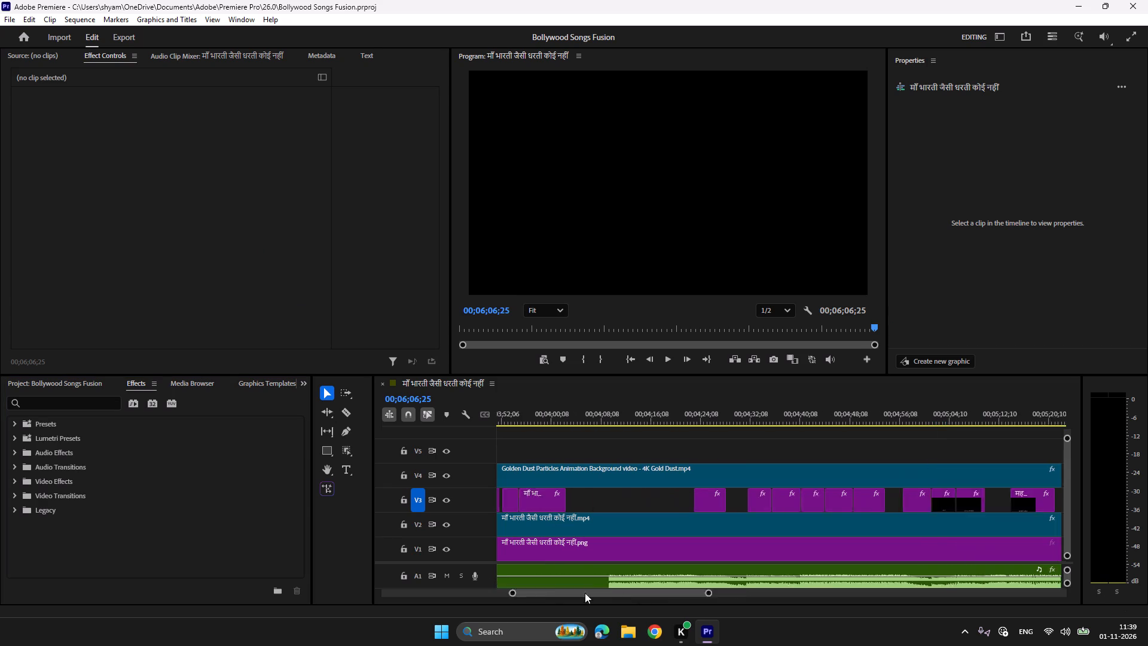
drag(585, 593, 410, 601)
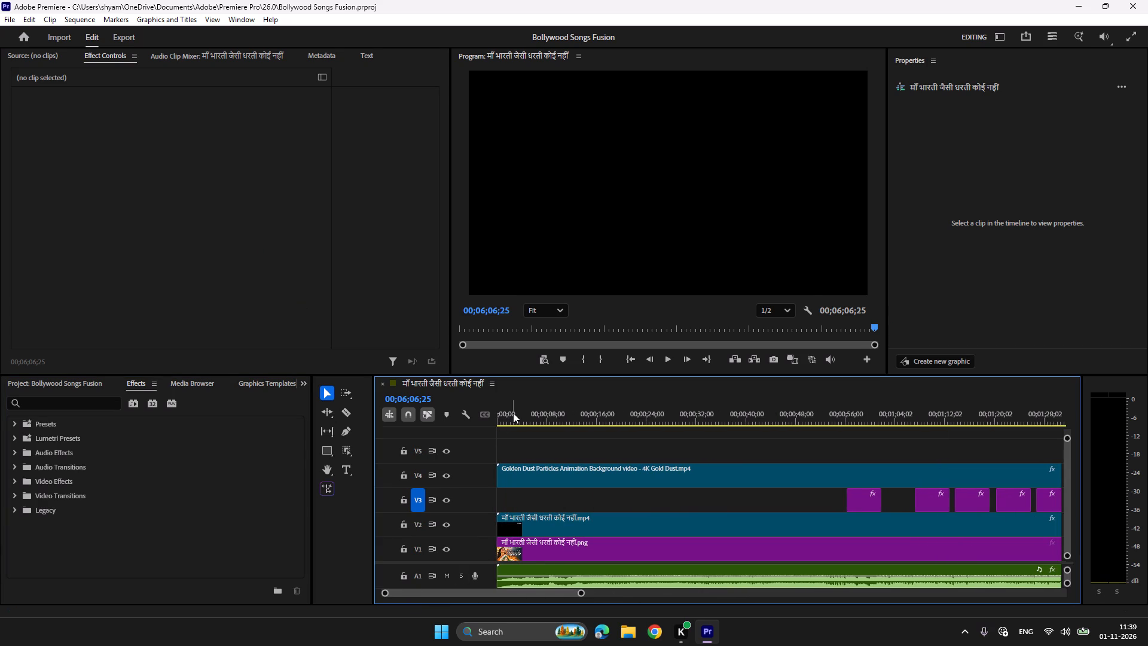
click(513, 413)
key(space)
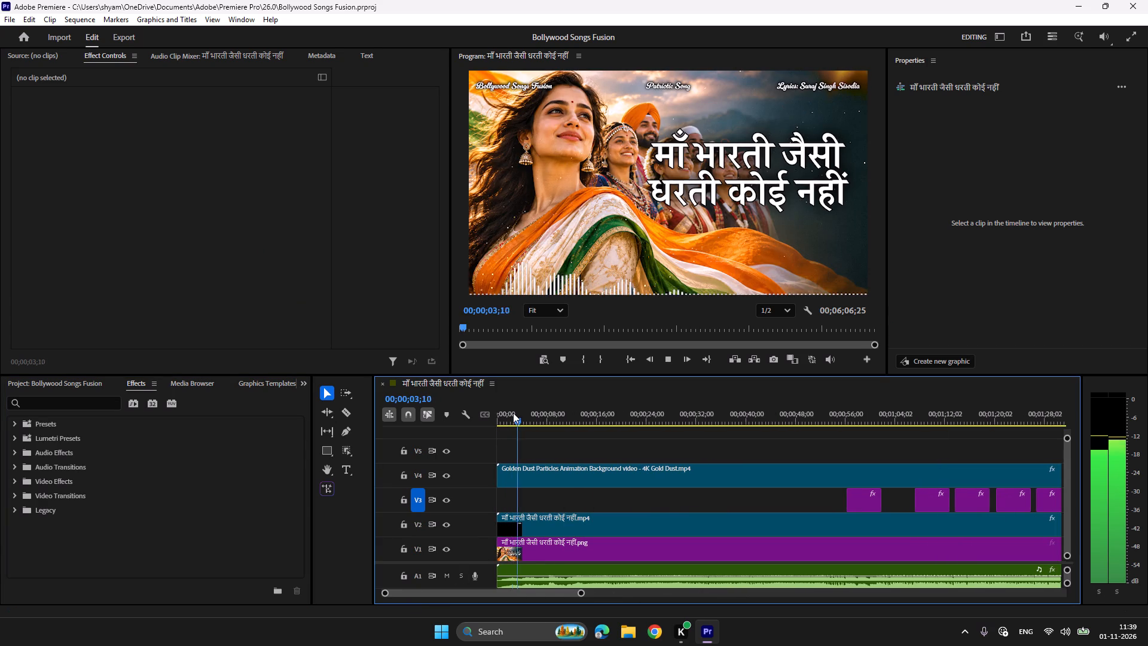
key(space)
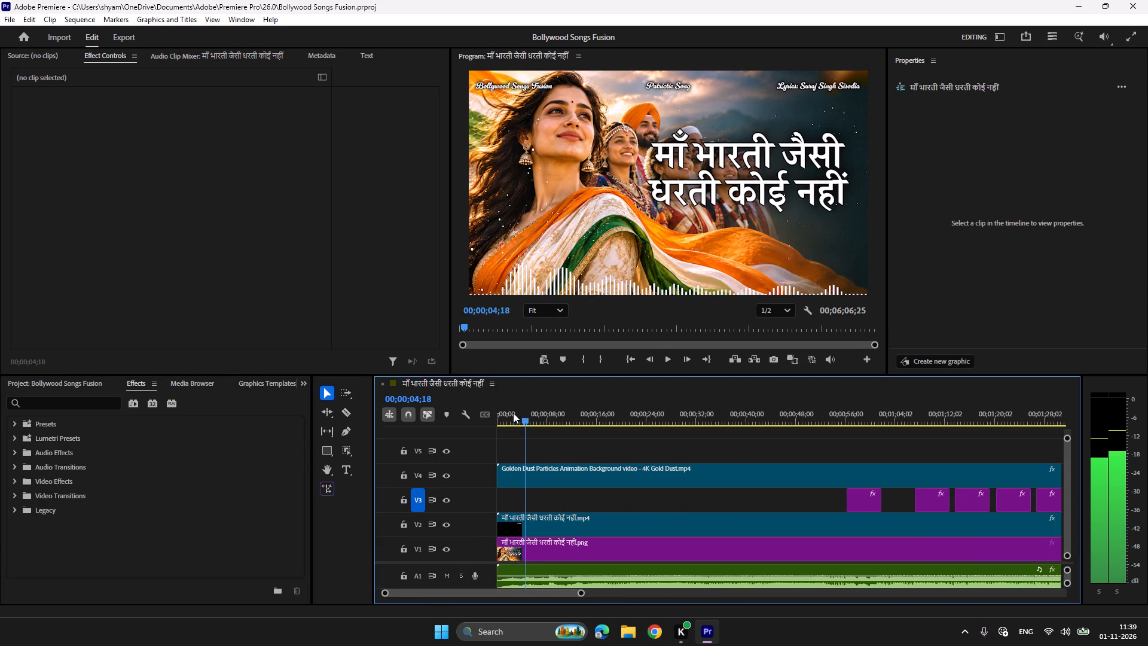
Lock video tracks V4 and V3 and delete all clips on the unlocked tracks.
click(401, 473)
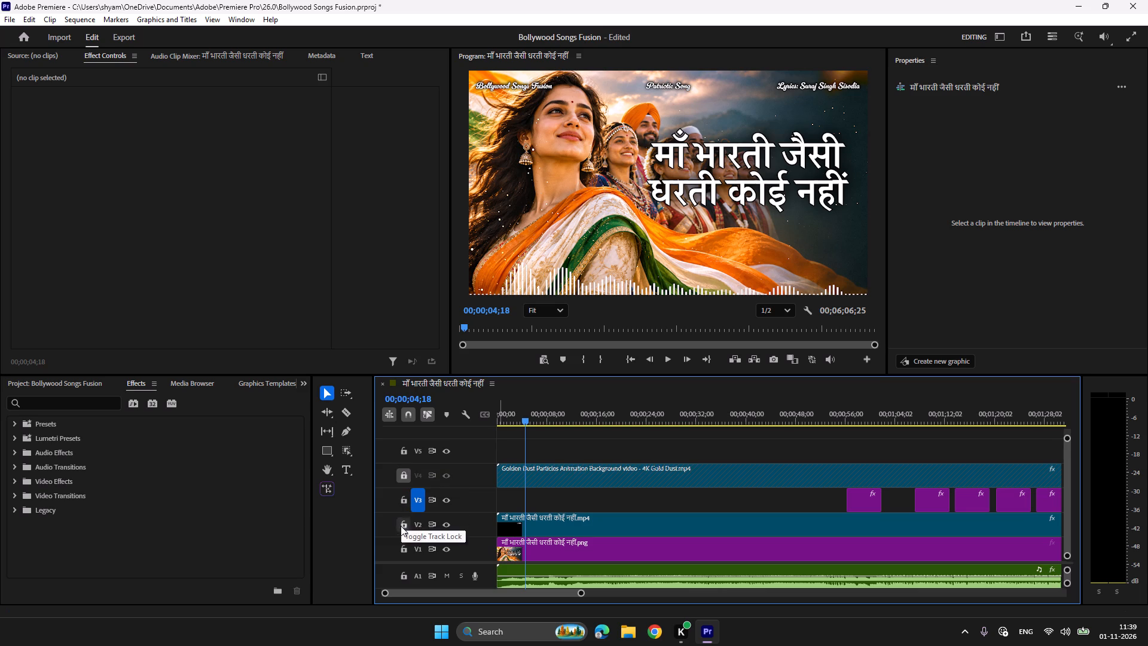
click(403, 498)
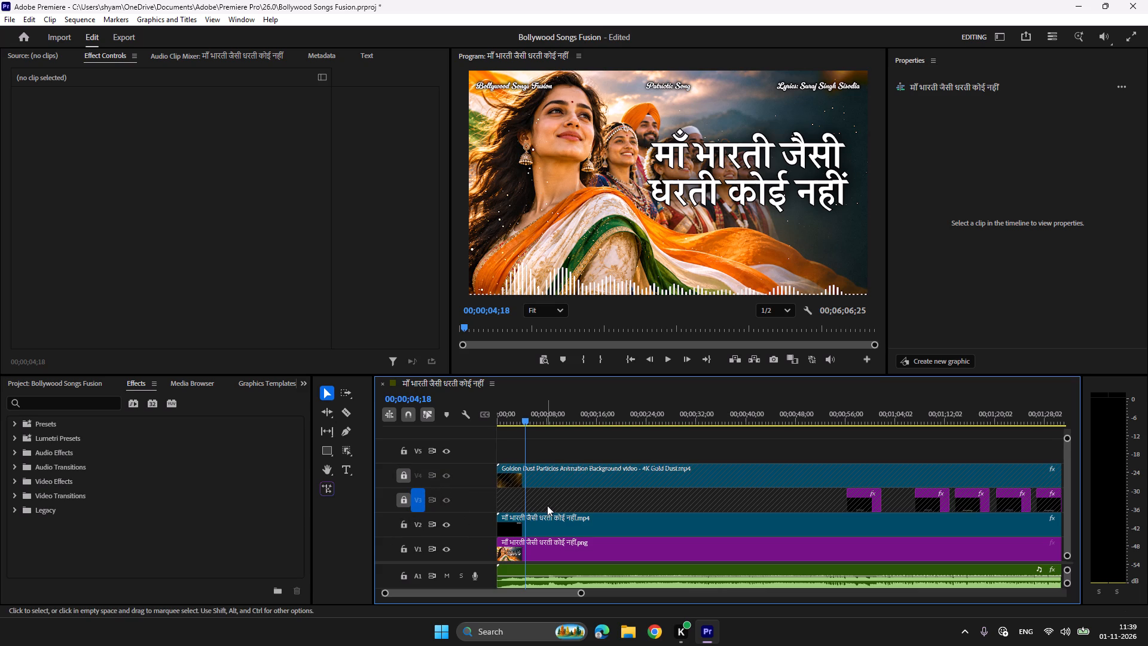
key(ctrl+a)
key(Delete)
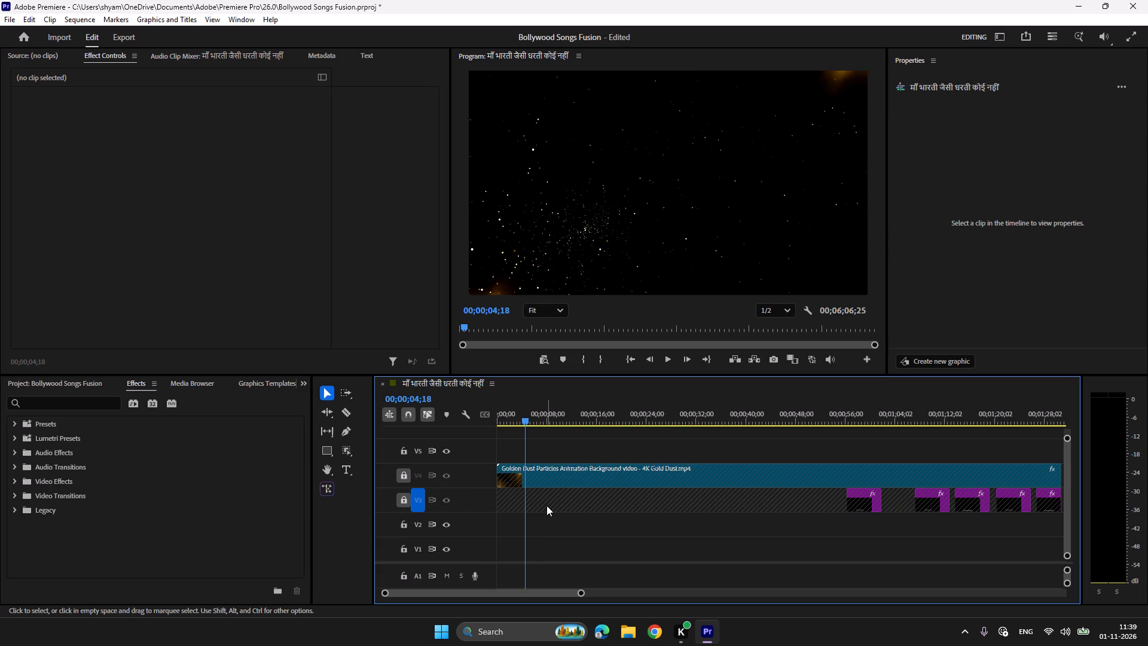
Delete the old song video, audio and image from the project, keeping the sequence and the Golden Dust clip.
click(67, 391)
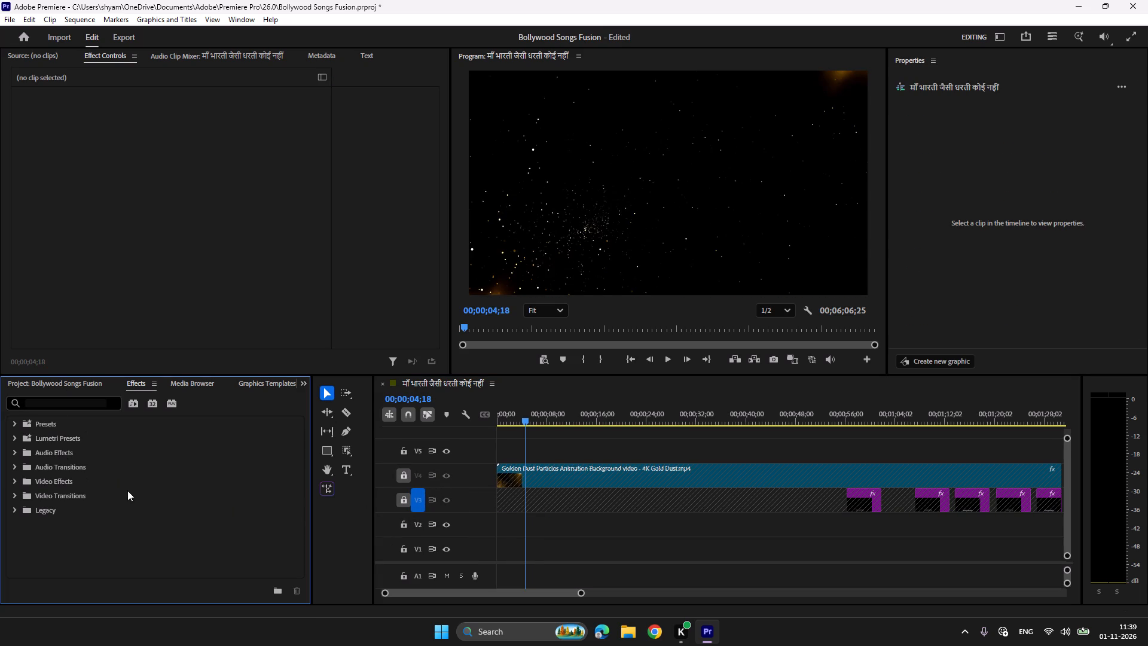
click(82, 378)
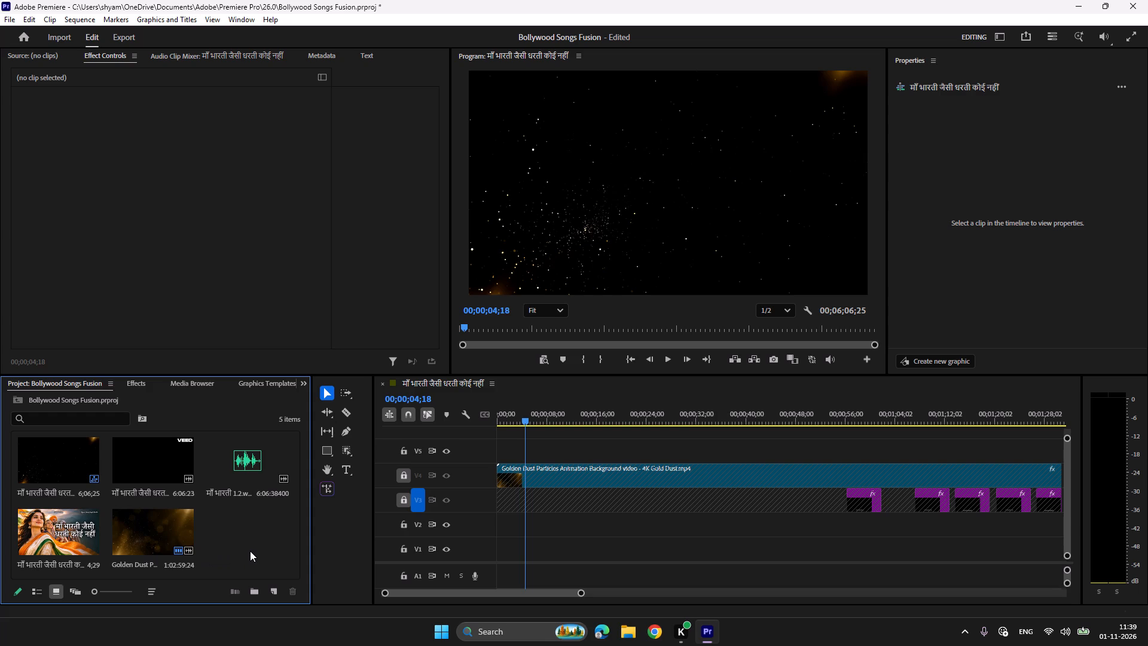
key(ctrl+a)
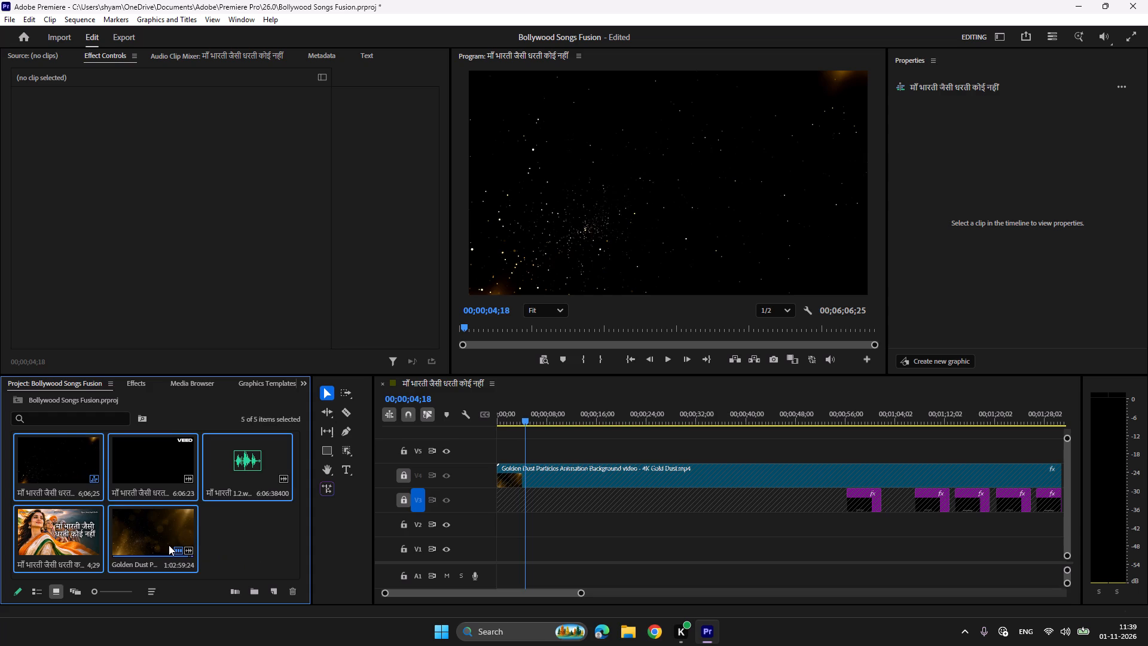
ctrl+click(169, 545)
ctrl+click(66, 462)
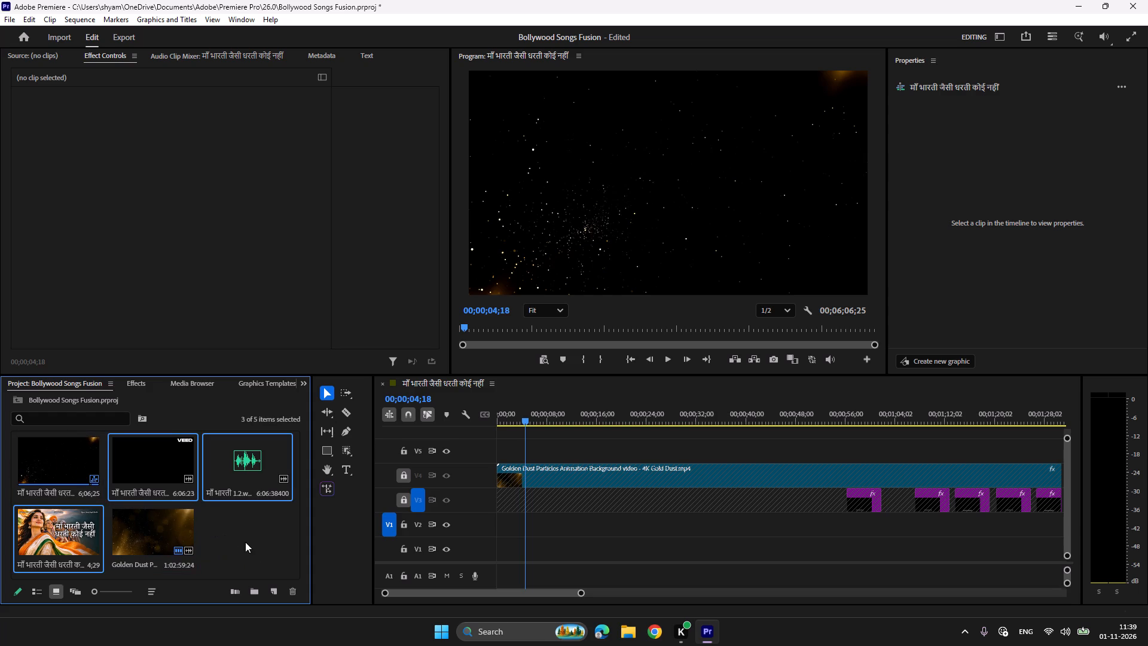
key(Delete)
Rename the sequence as माँ भारती जैसी धरती कोई नहीं_male.
click(66, 502)
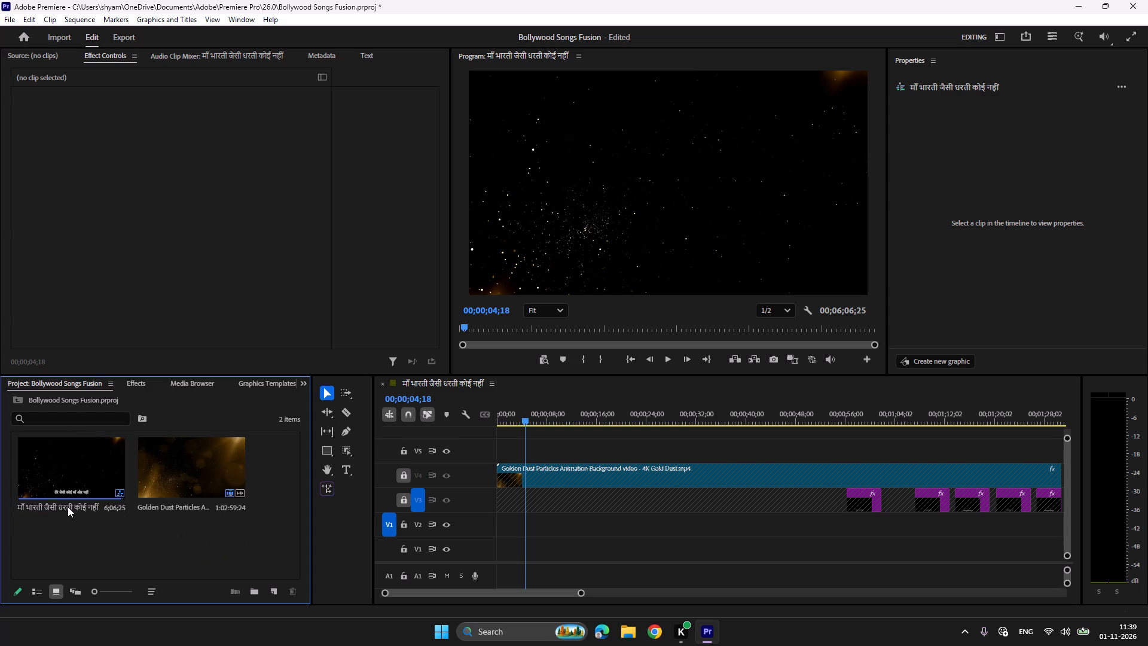
click(66, 508)
click(78, 510)
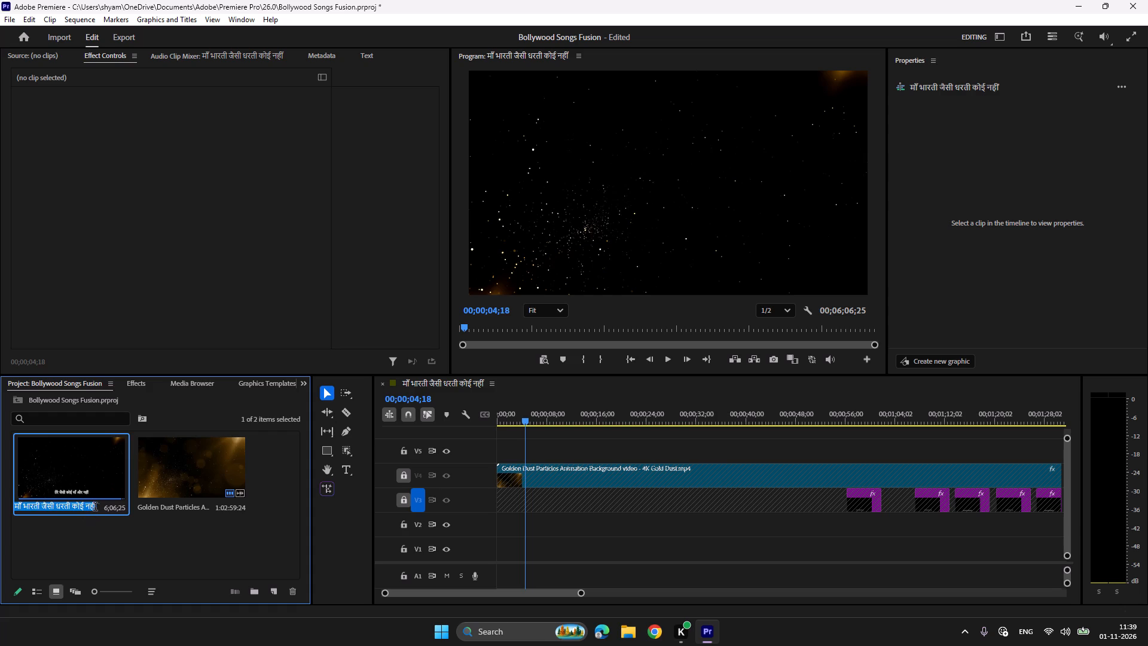
click(95, 508)
key(shift+underscore)
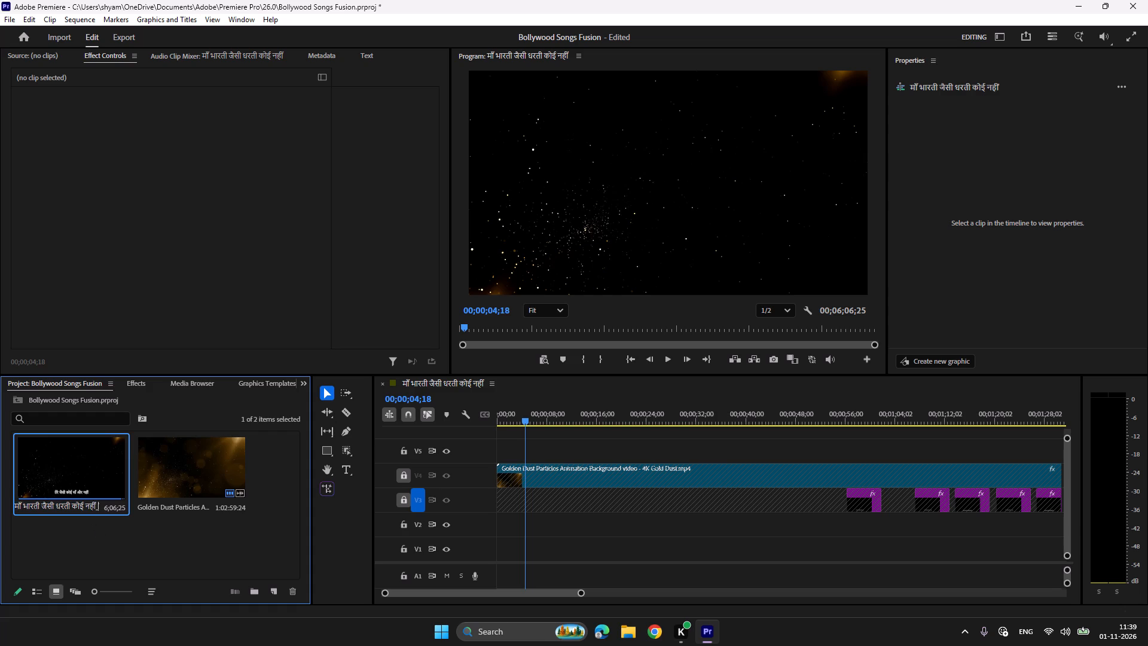
key(a)
key(BackSpace)
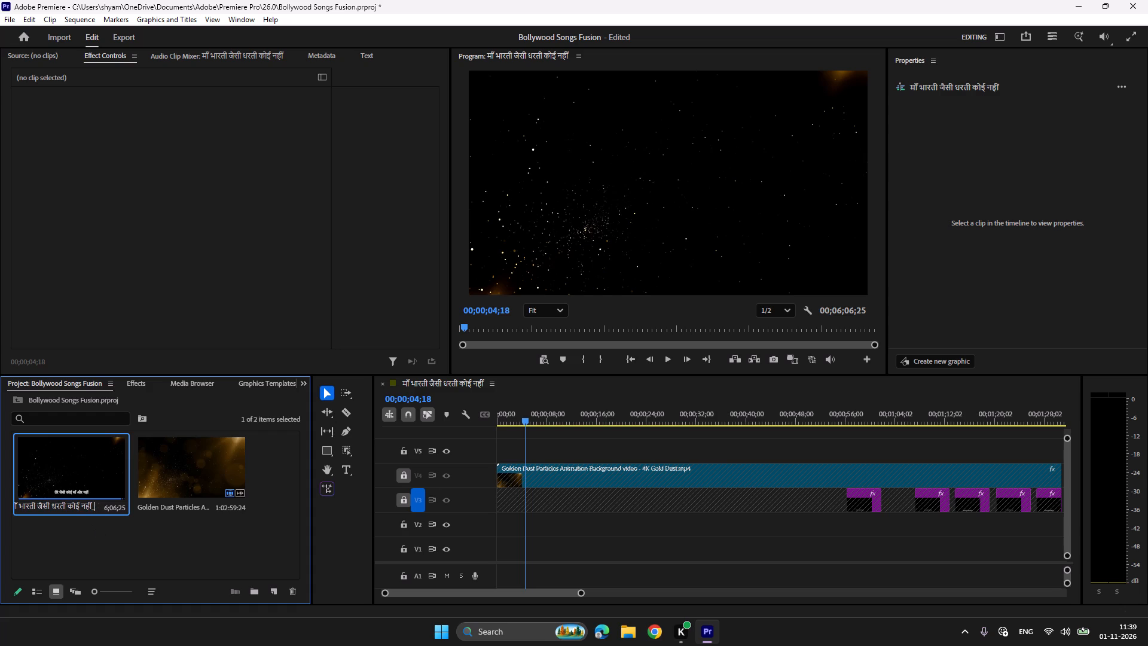
key(n)
key(BackSpace)
text(ma)
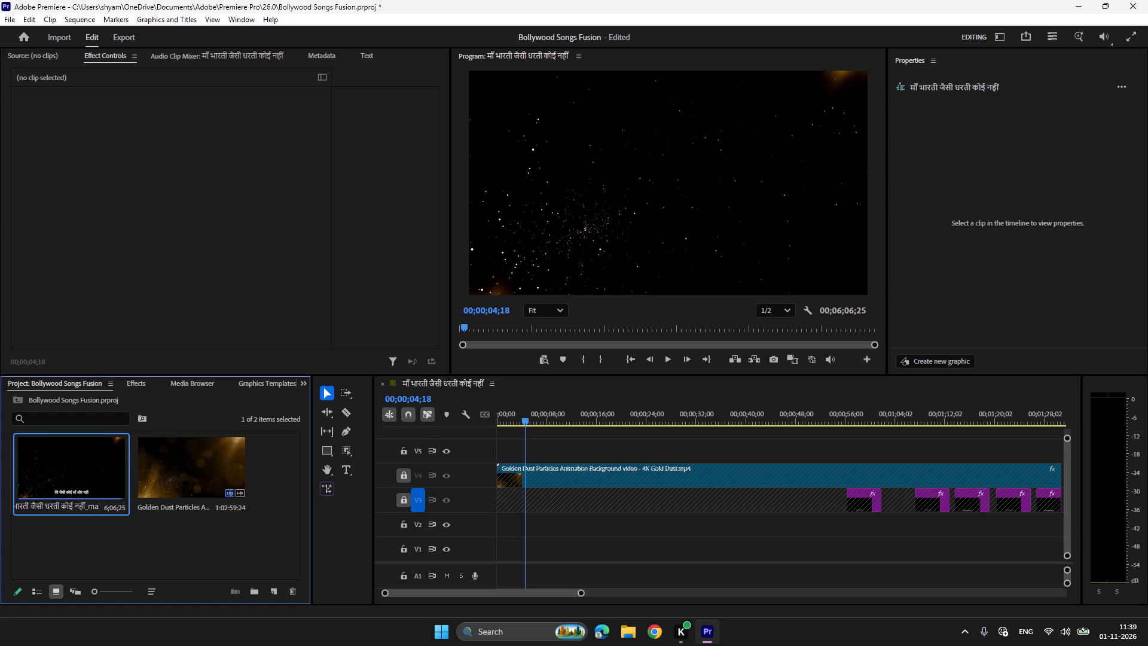
text(le)
key(Return)
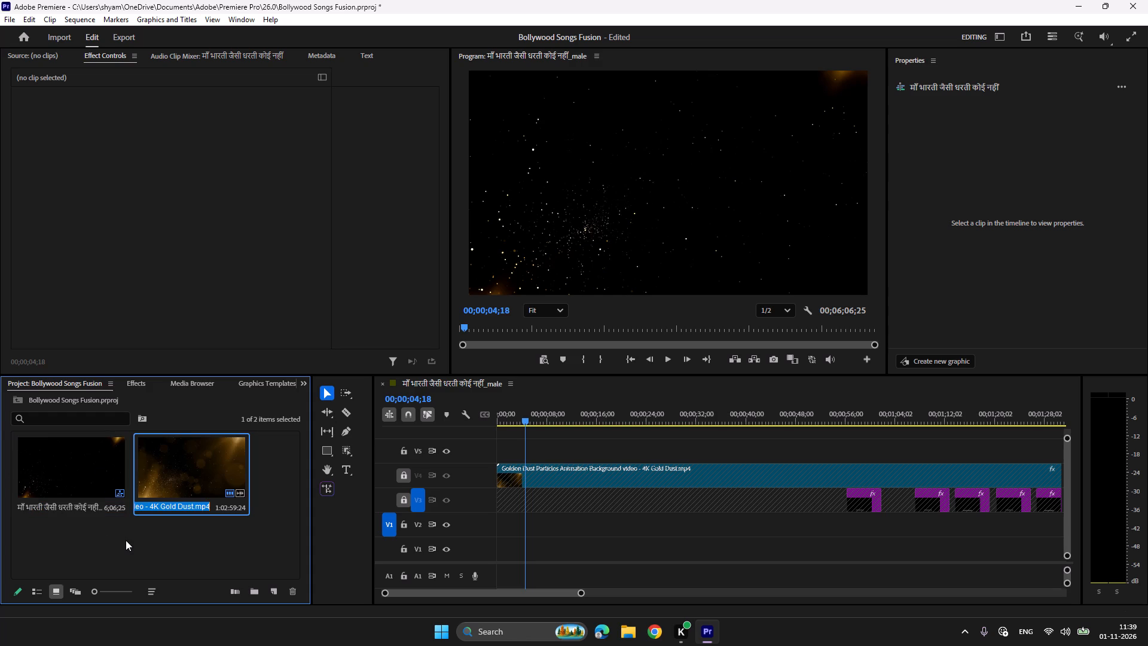
Import माँ भारती जैसी धरती कोई नहीं_male.mp4 from the Video folder in Downloads.
click(126, 540)
double_click(126, 540)
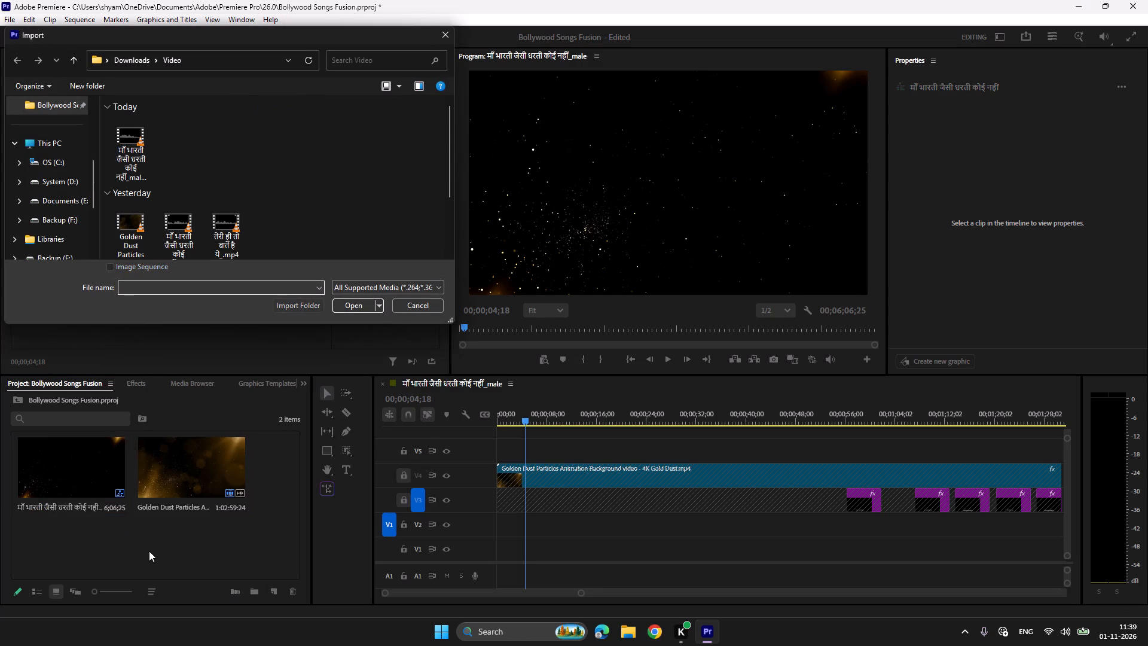
click(131, 167)
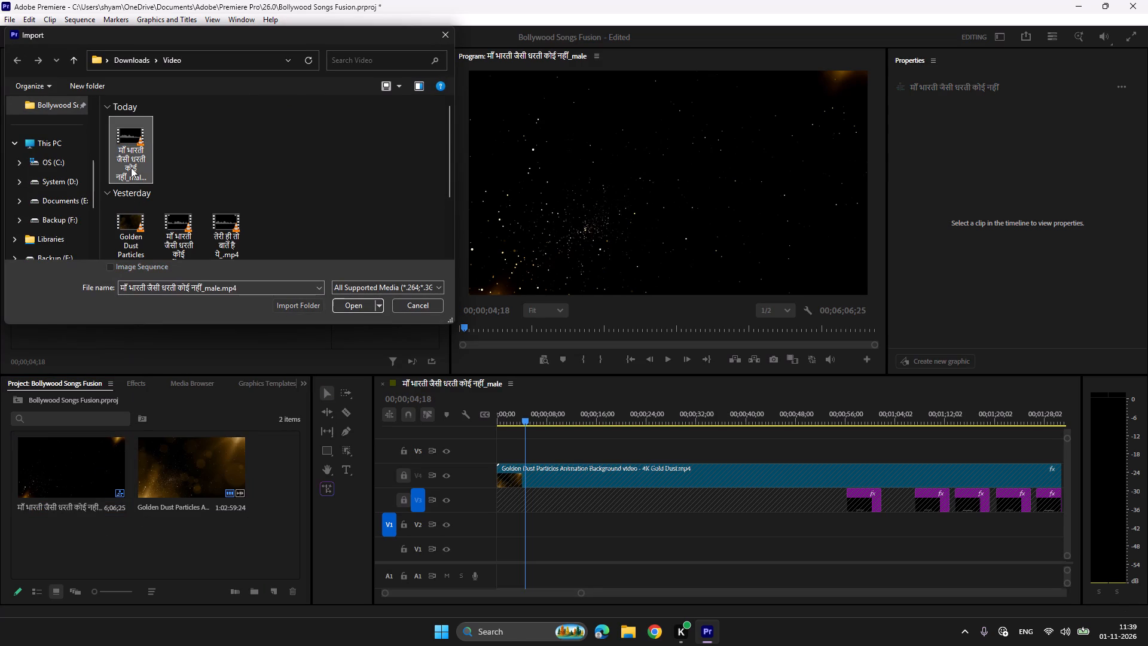
click(349, 301)
Import माँ भारती 1.wav and माँ भारती जैसी धरती कोई नहीं_male.png from the Downloads folder.
double_click(173, 544)
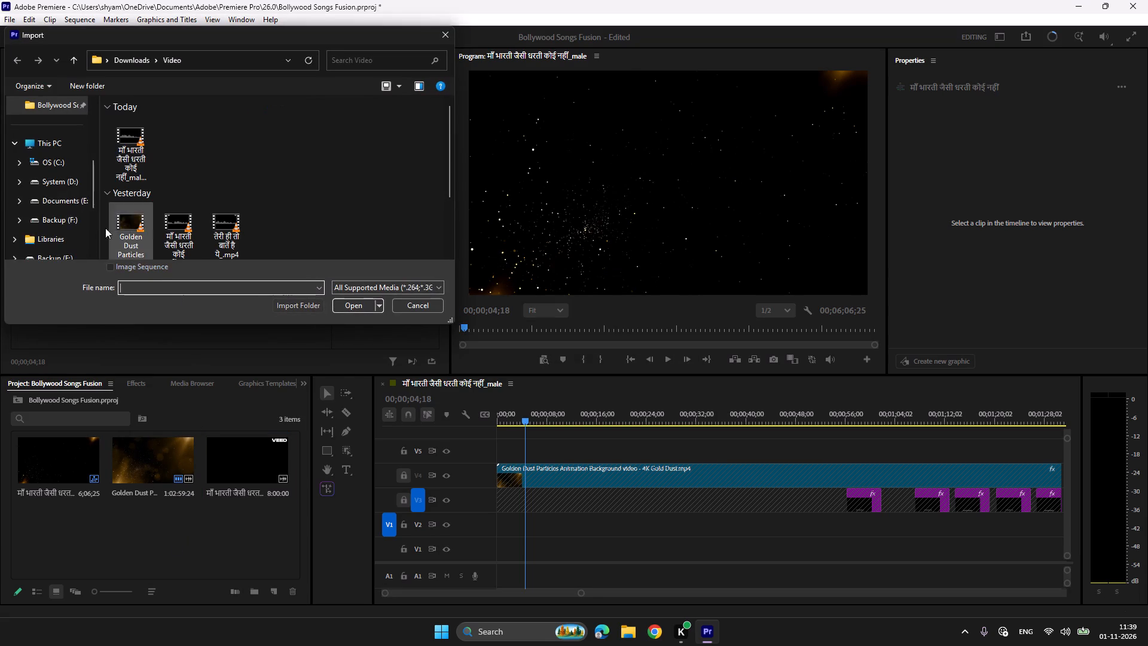
scroll(63, 193, up, 5)
click(62, 185)
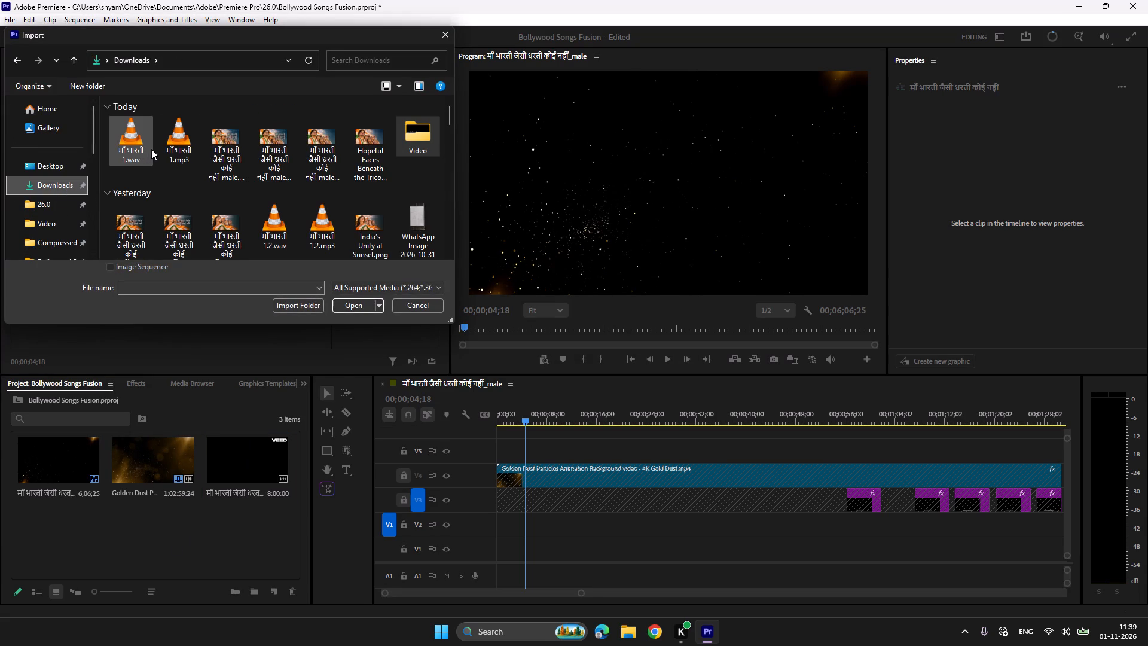
click(127, 148)
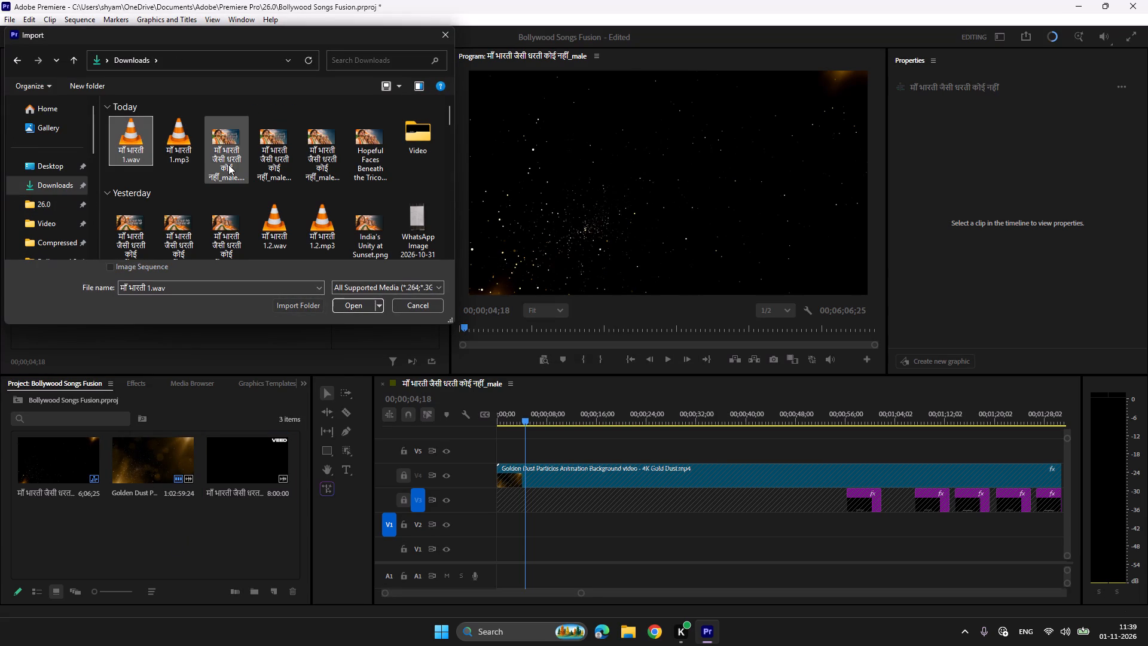
ctrl+click(269, 167)
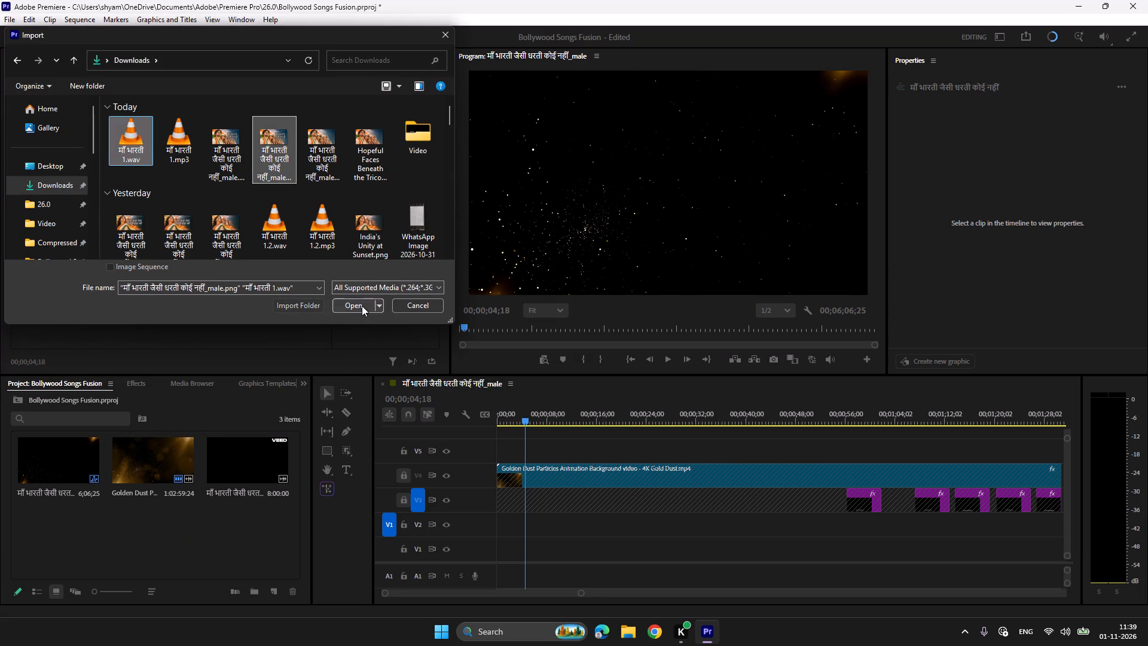
click(363, 306)
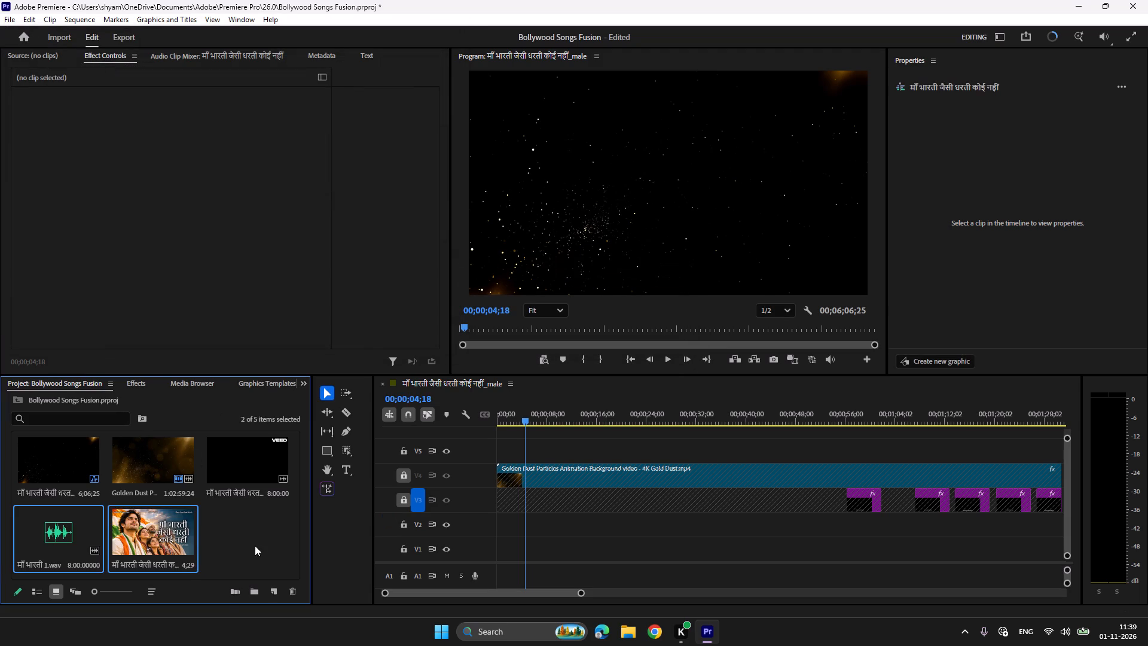
Place the male version image on V1 and माँ भारती 1.wav on A1, both at the sequence start.
click(255, 546)
drag(158, 529, 499, 548)
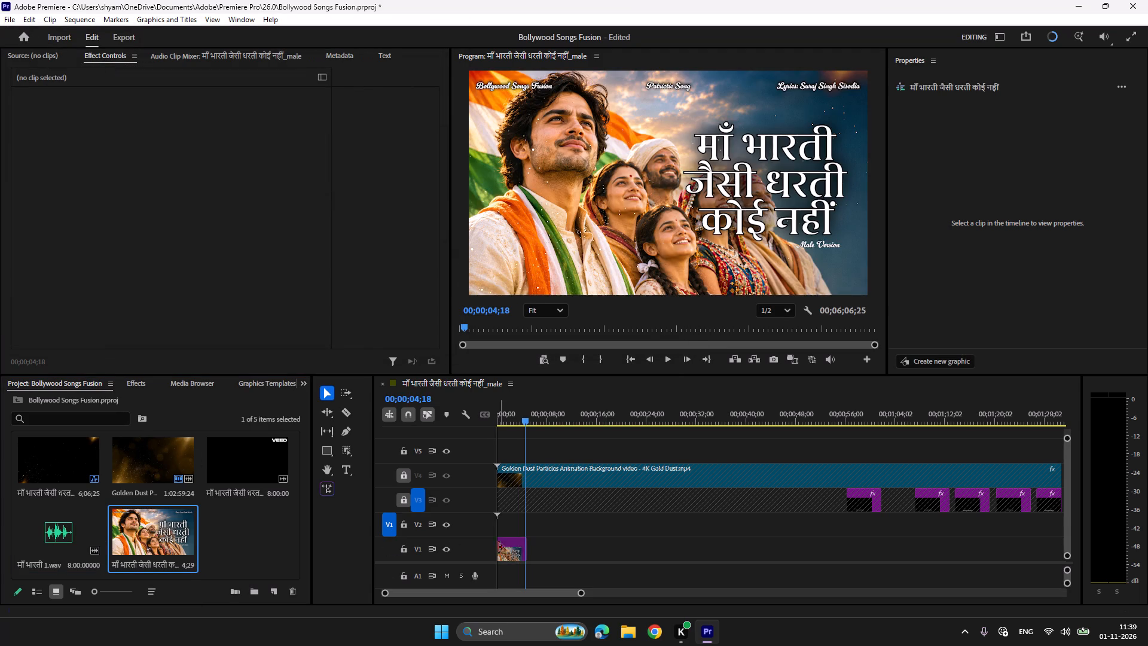
drag(57, 525, 482, 576)
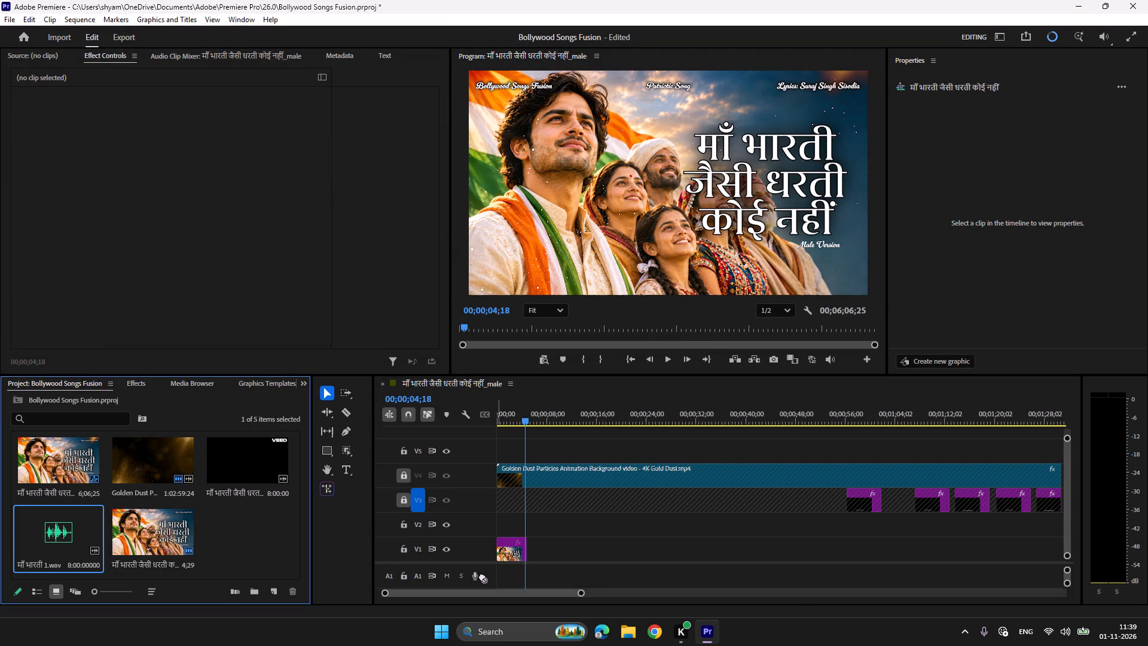
drag(482, 576, 486, 576)
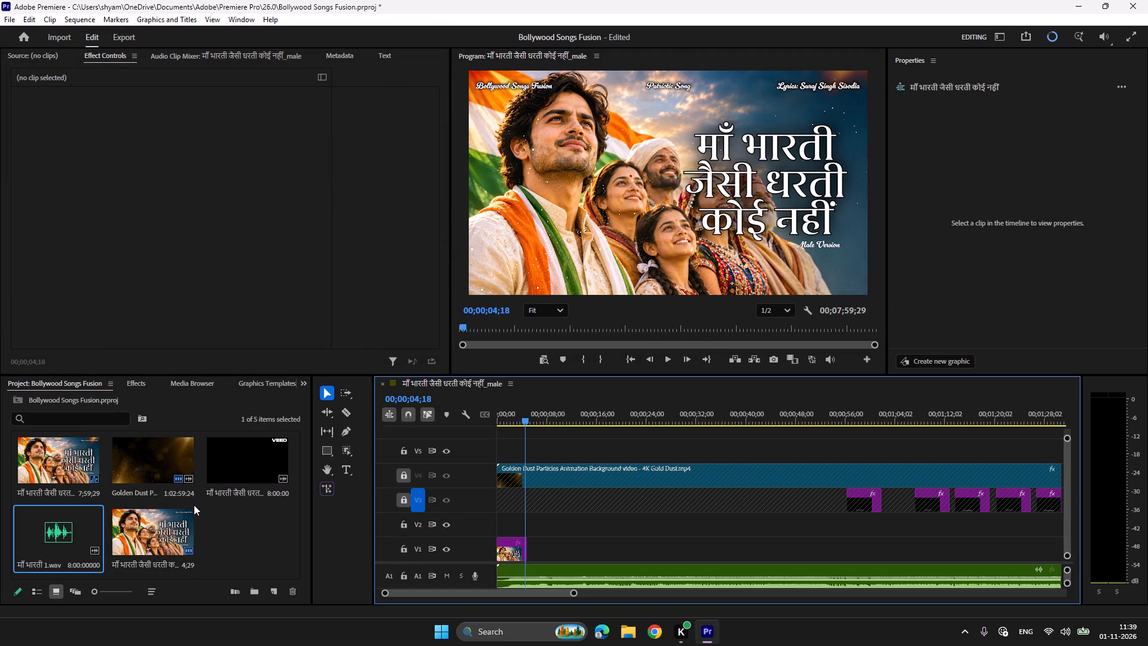
Place only the video of the _male.mp4 waveform clip on V2 at the sequence start.
double_click(254, 461)
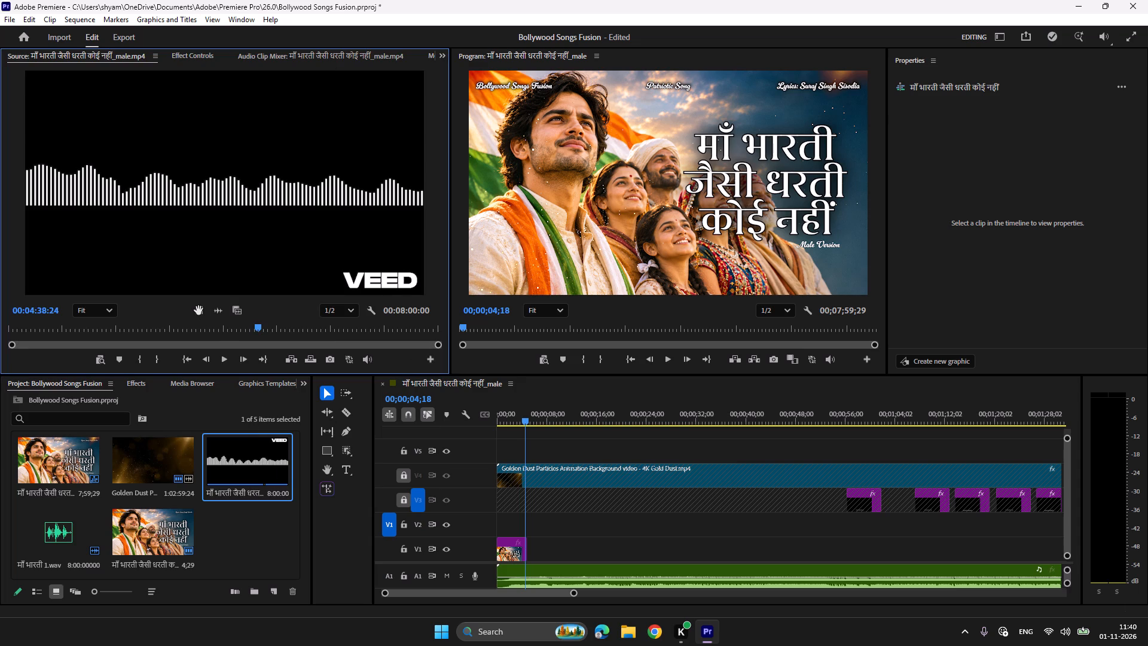
drag(199, 310, 492, 514)
Extend the male version image on V1 to the end of the audio clip.
drag(576, 593, 616, 596)
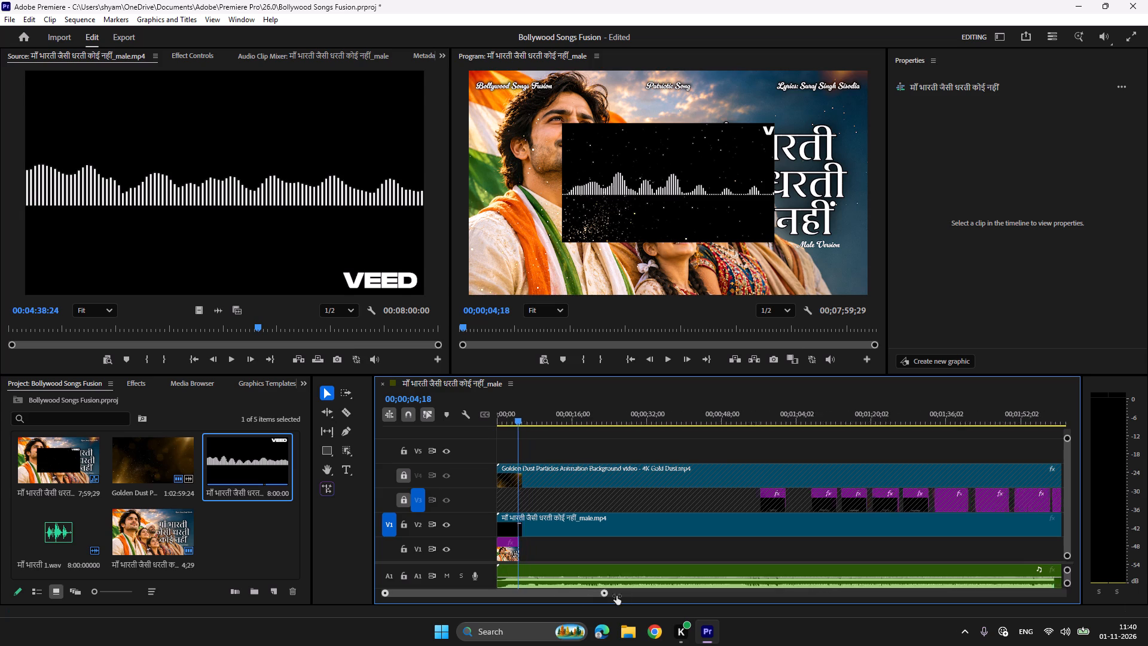
drag(616, 596, 864, 598)
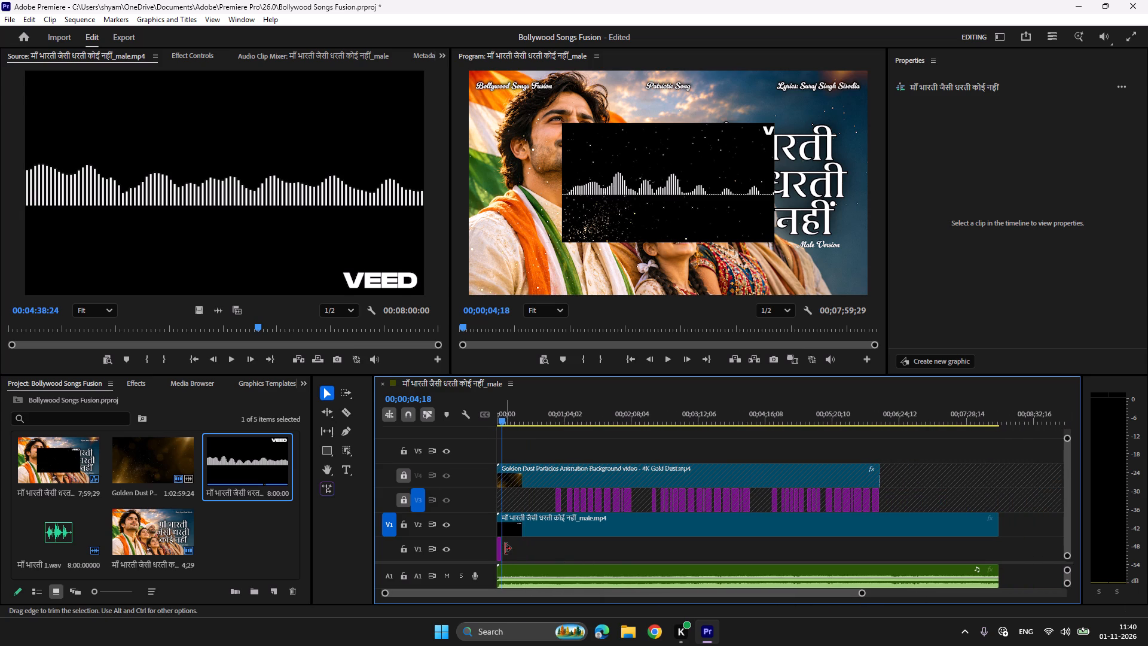
drag(506, 549, 1000, 549)
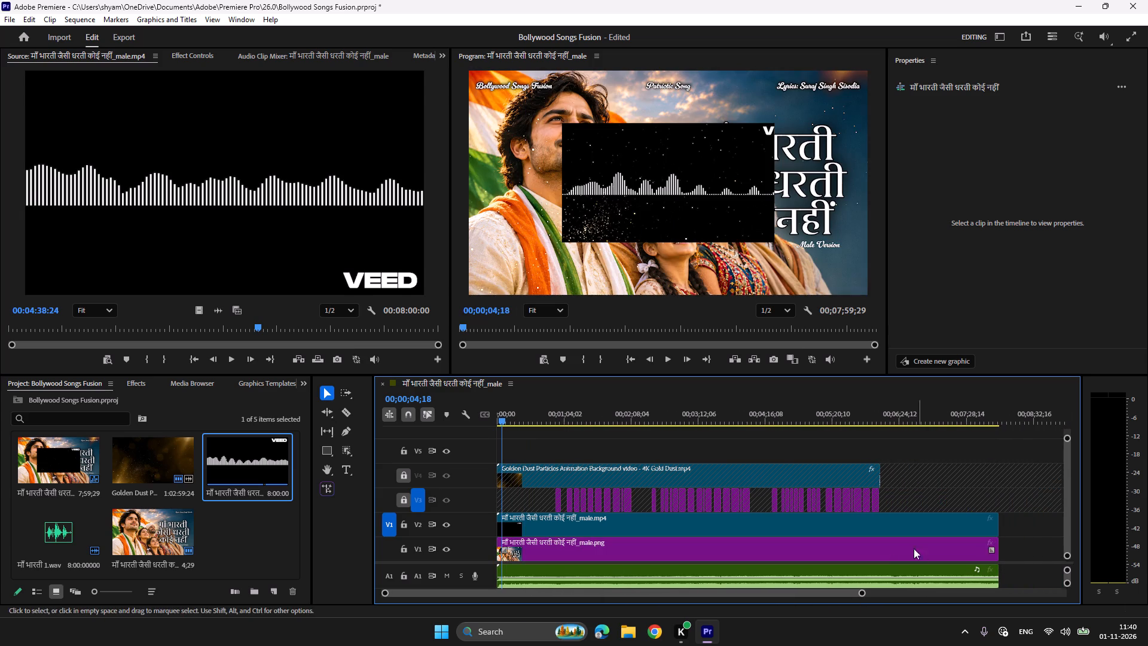
Unlock V4 and extend the Golden Dust Particles clip to the end of the audio clip.
click(405, 473)
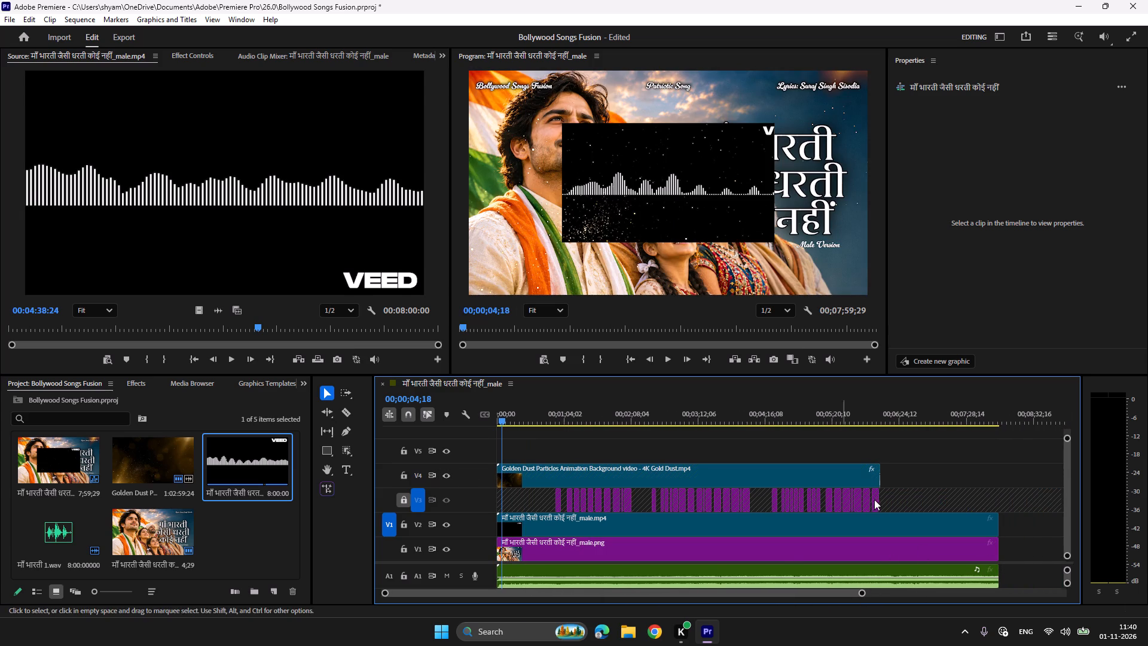
drag(884, 473, 961, 475)
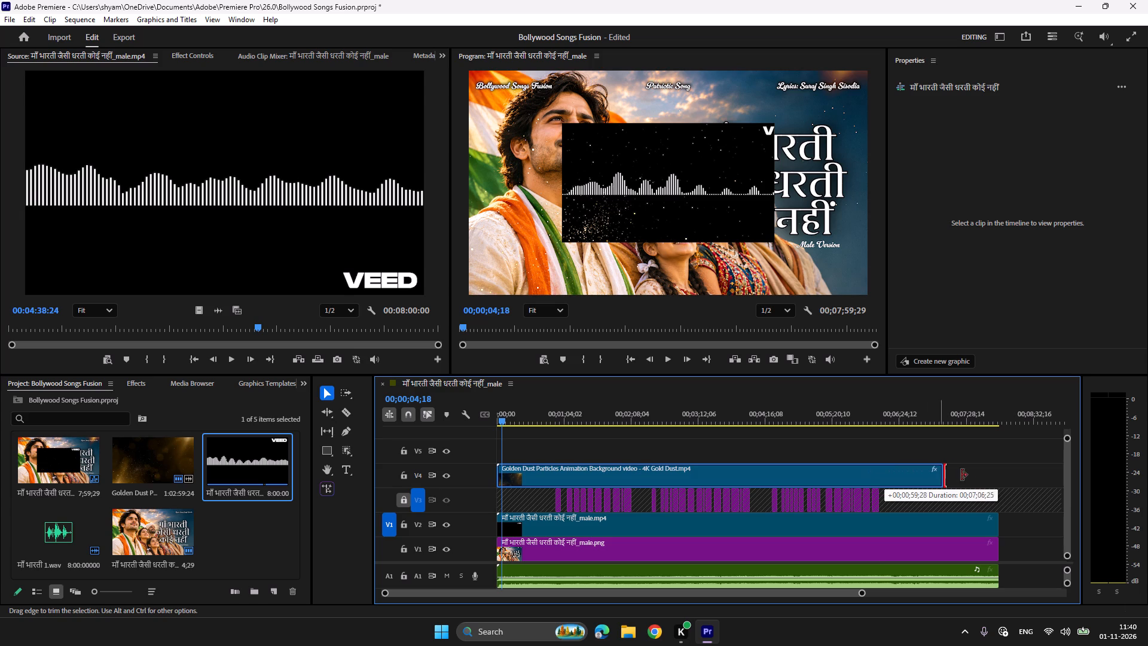
drag(961, 475, 1003, 477)
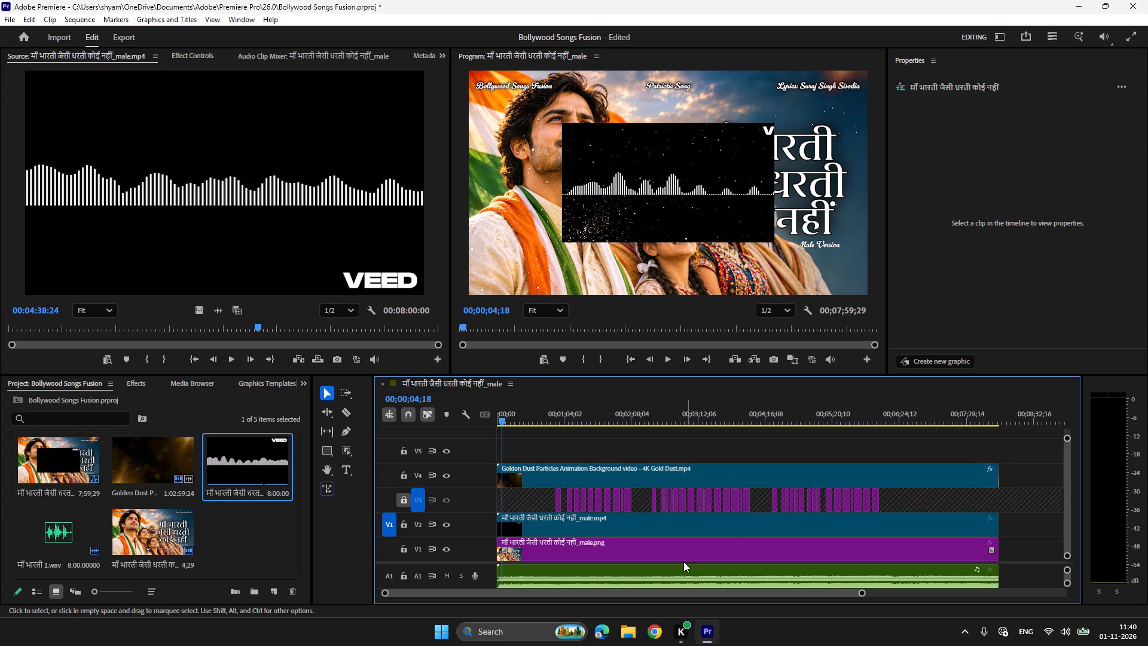
Lock tracks V4, V2, V1 and A1, and unlock V3 so only the lyric clips' track can be edited.
drag(864, 592, 628, 592)
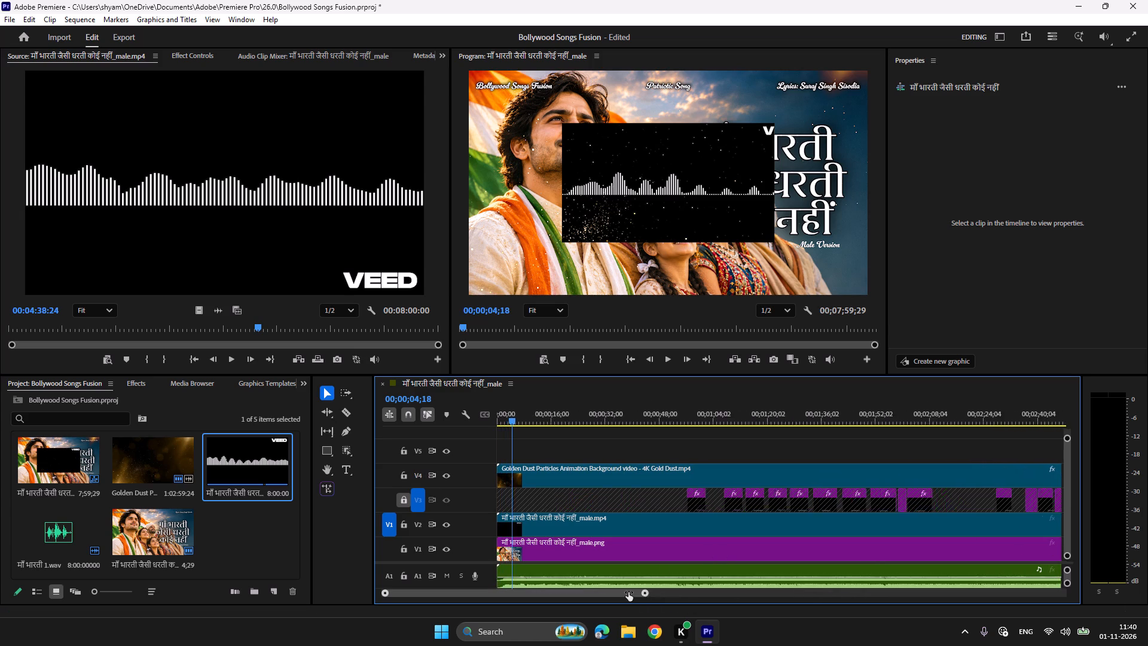
drag(628, 592, 573, 592)
click(407, 474)
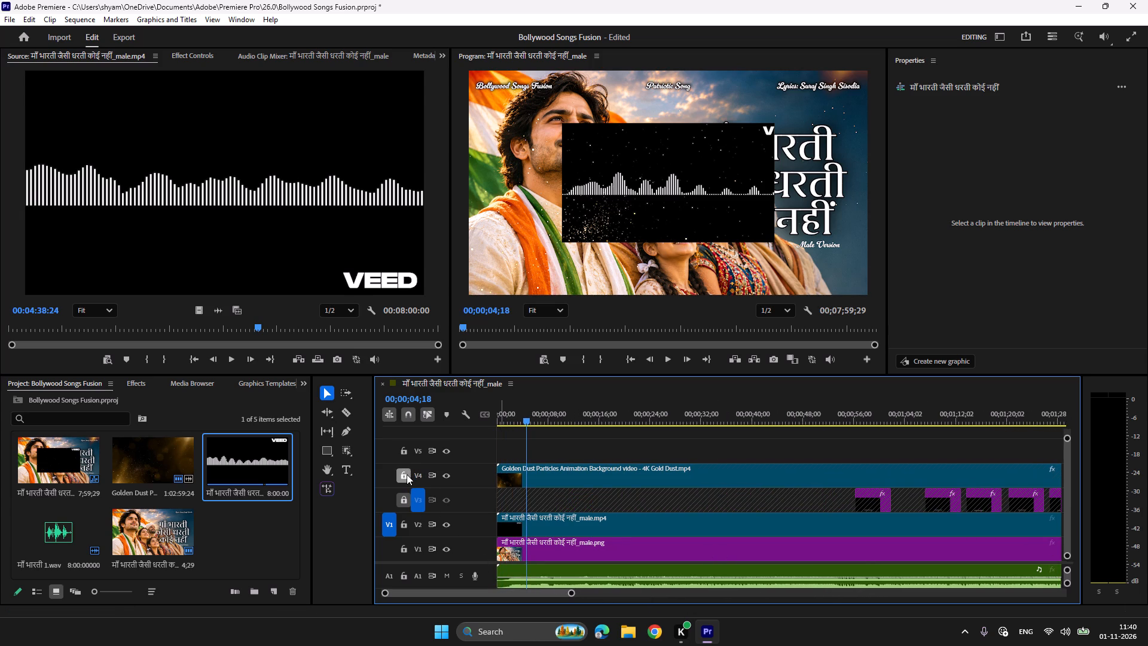
click(403, 527)
click(404, 549)
click(408, 575)
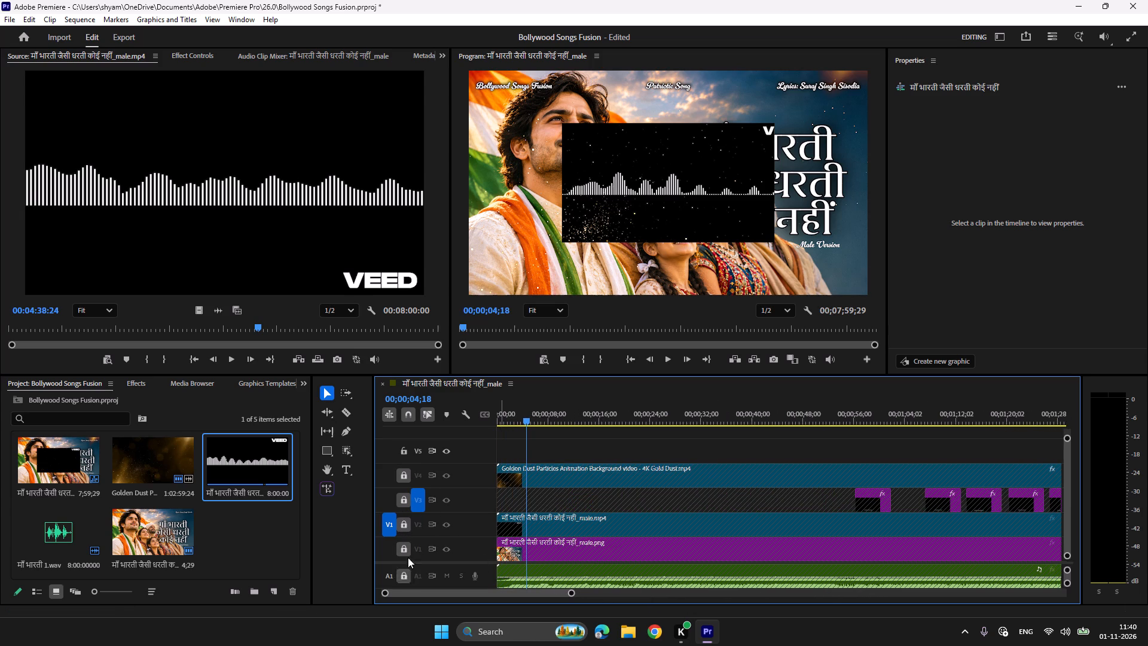
click(405, 498)
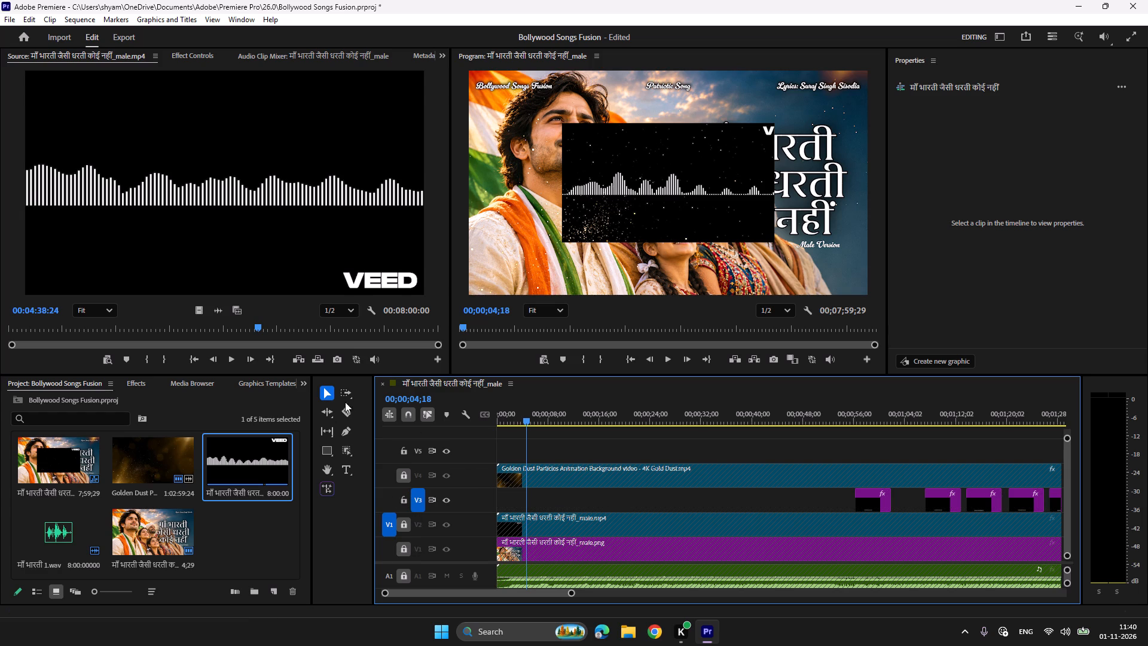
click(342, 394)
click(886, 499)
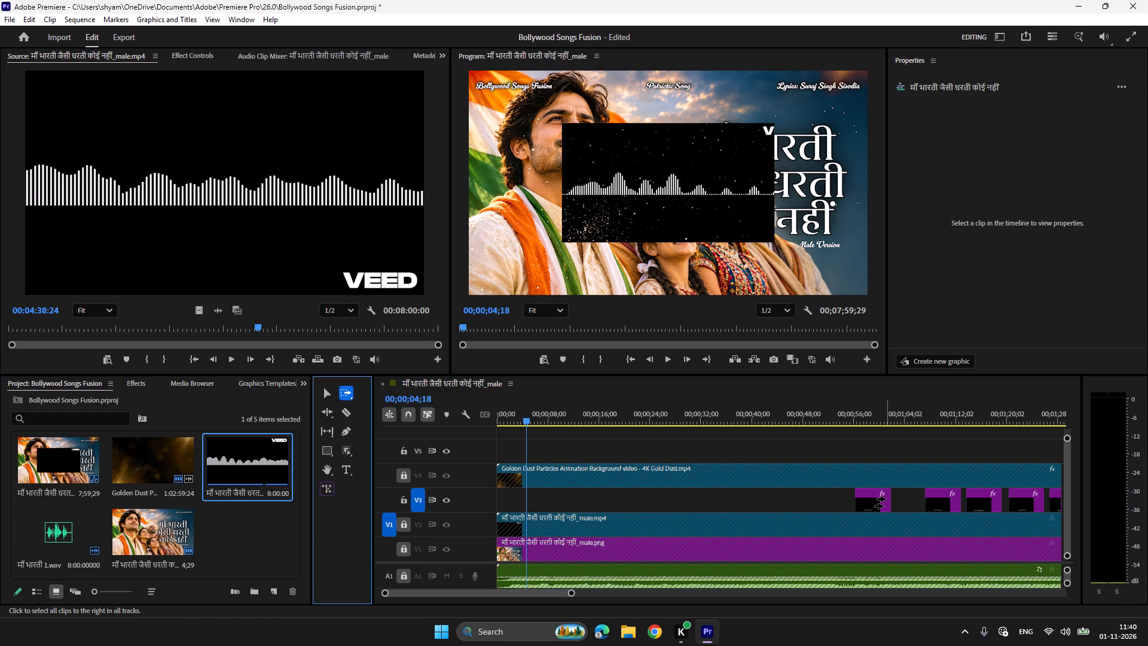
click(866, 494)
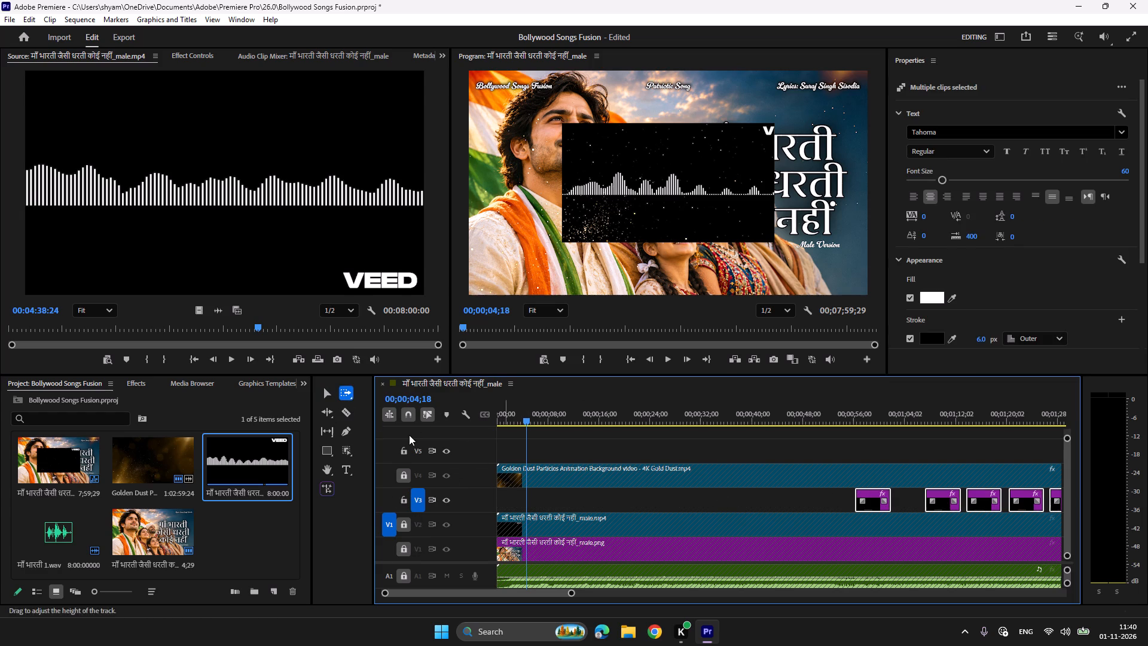
Unlock V2 and fit the _male.mp4 waveform clip to the full frame.
click(324, 396)
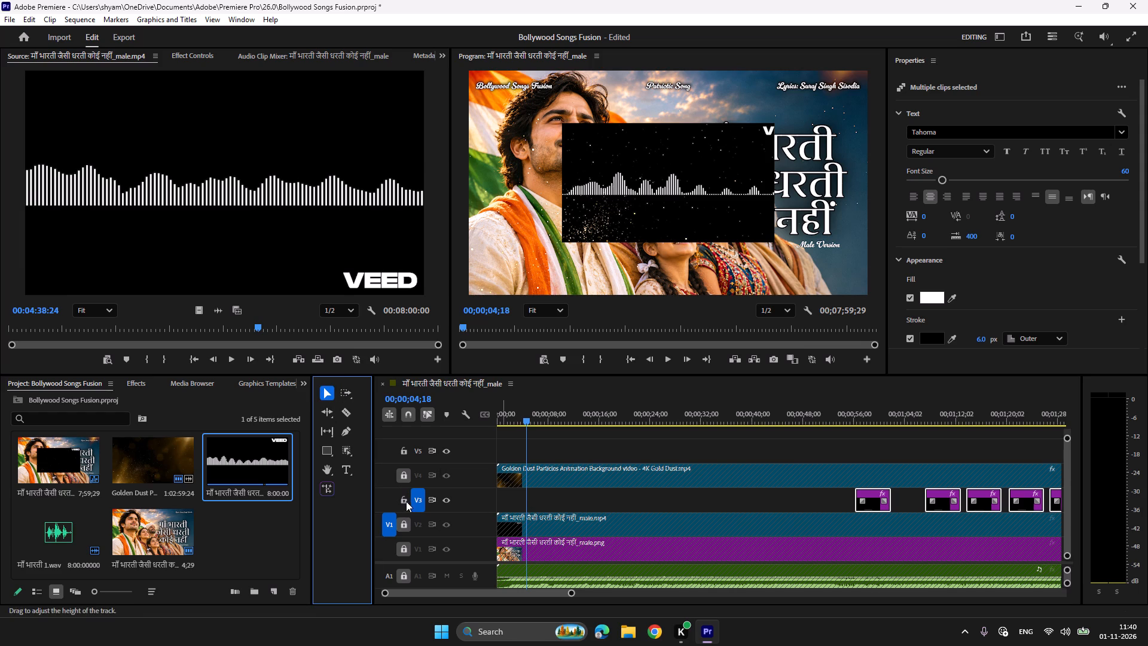
click(402, 526)
click(578, 532)
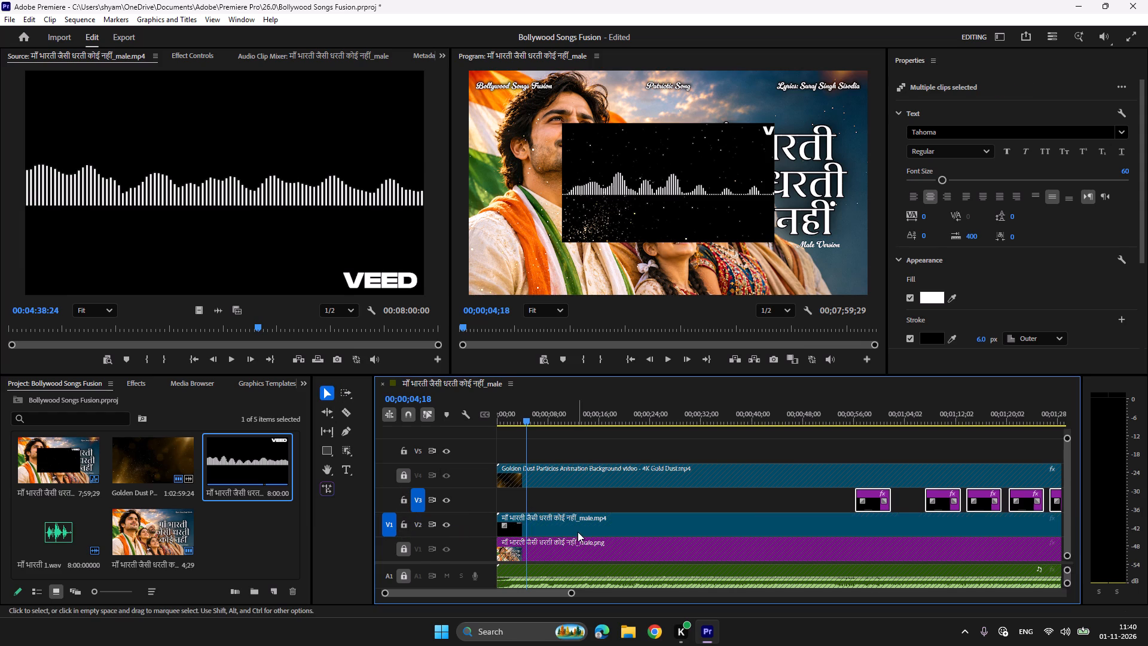
right_click(594, 524)
click(645, 504)
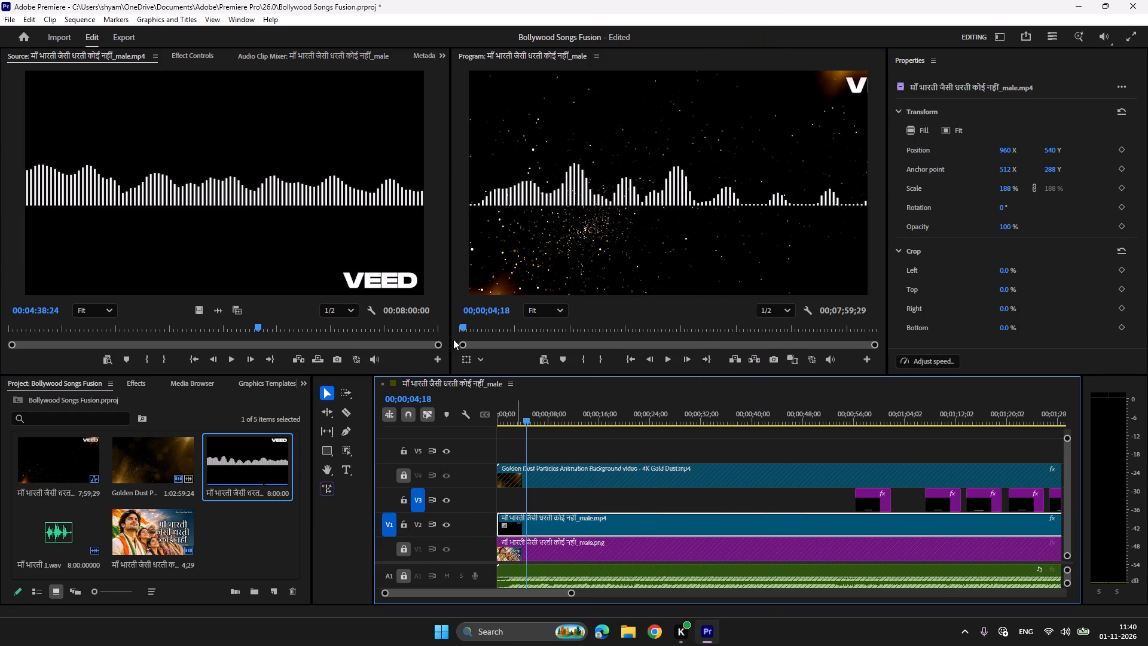
Crop the waveform clip by 40% at both its top and bottom.
click(197, 51)
click(178, 230)
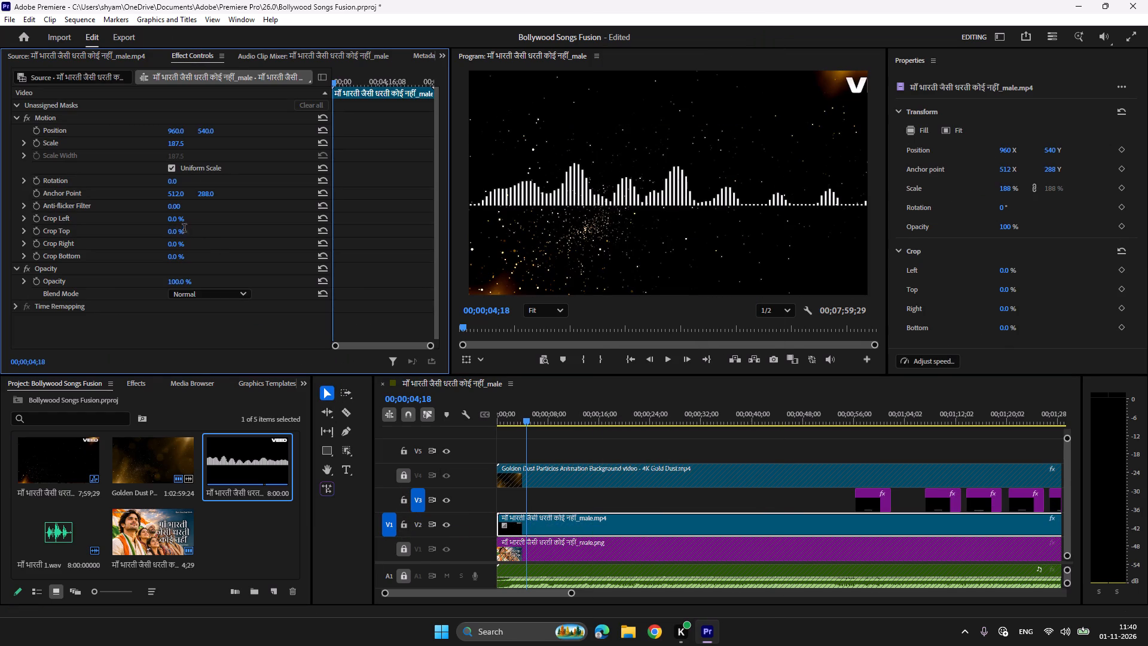
text(40)
key(Return)
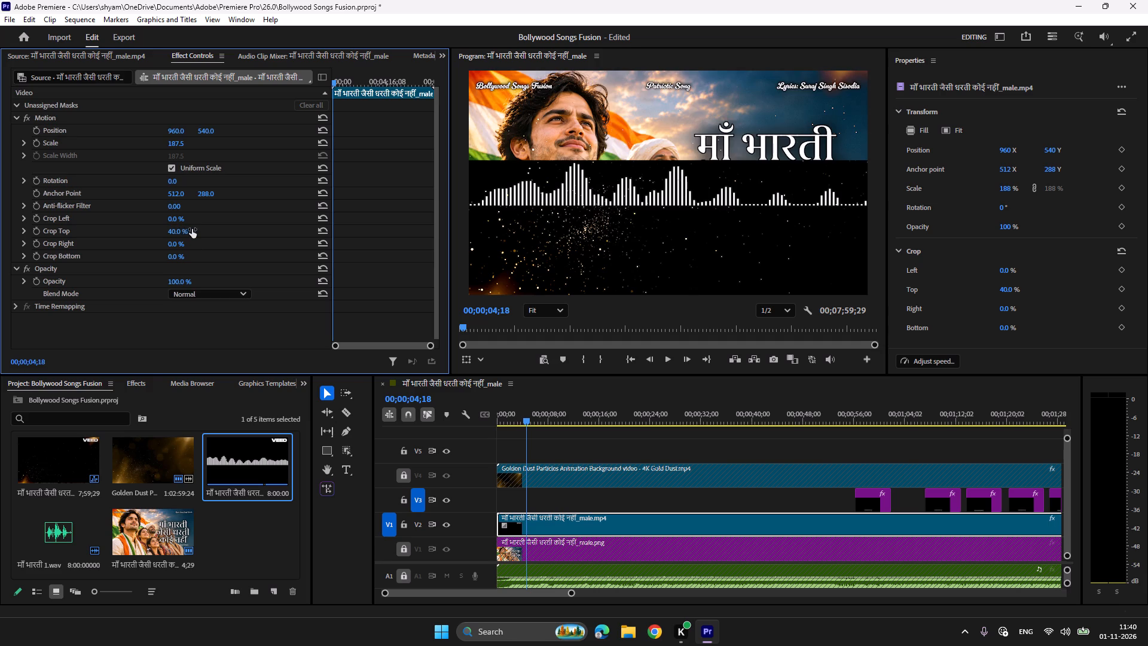
click(177, 255)
text(40)
key(Return)
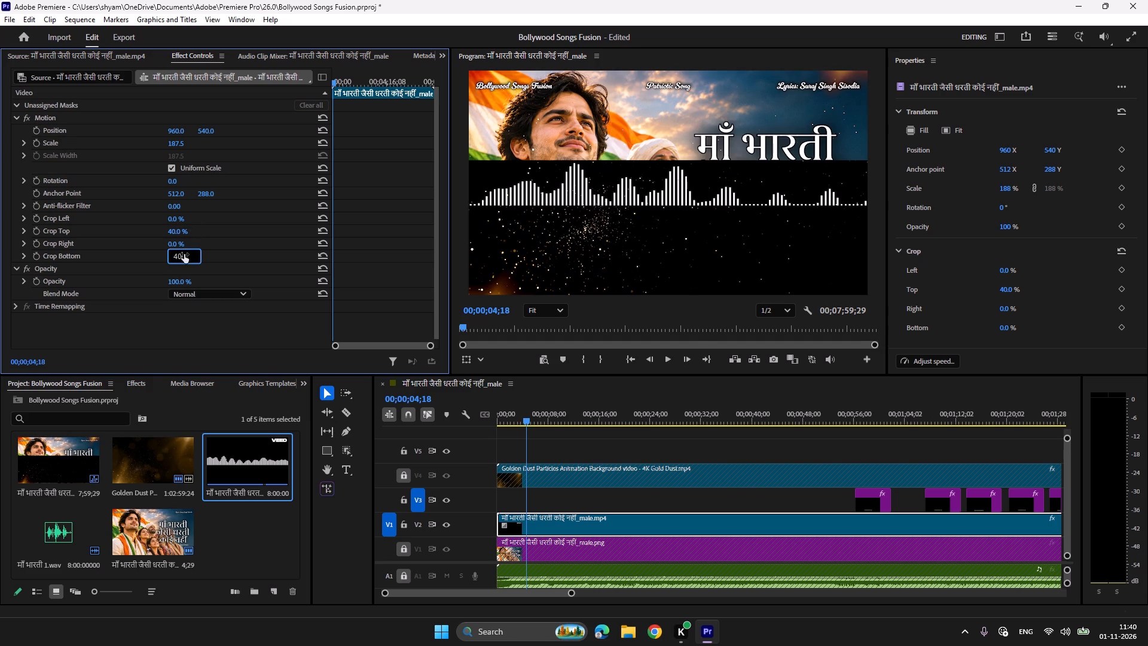
Set the waveform clip's vertical position to 972.
click(200, 131)
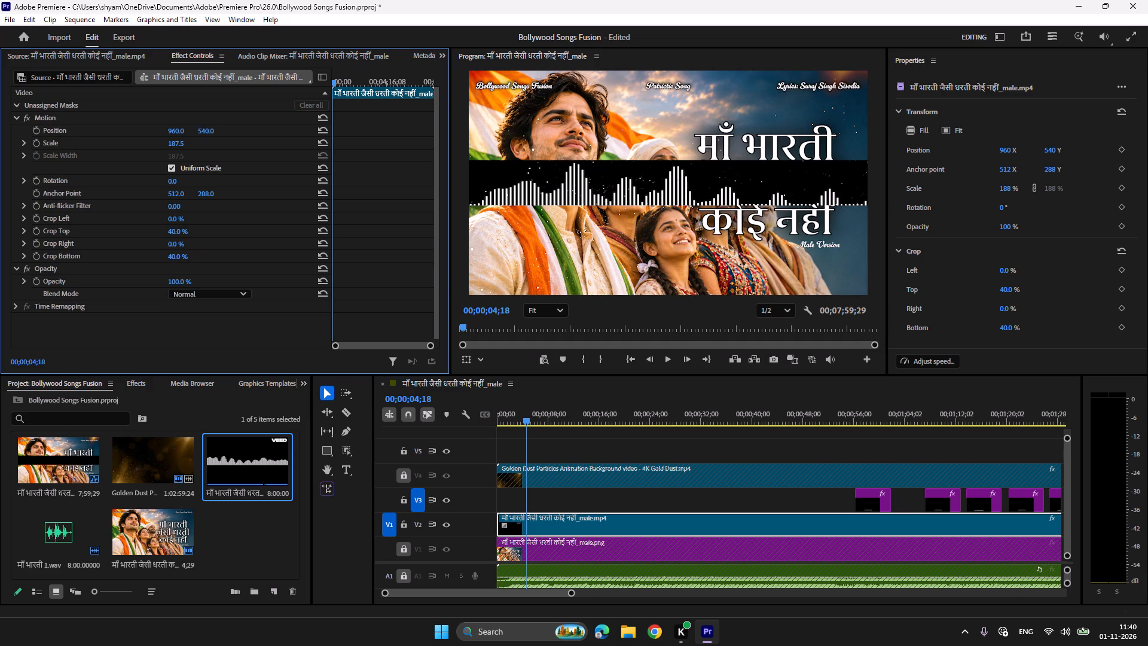
text(972)
key(Return)
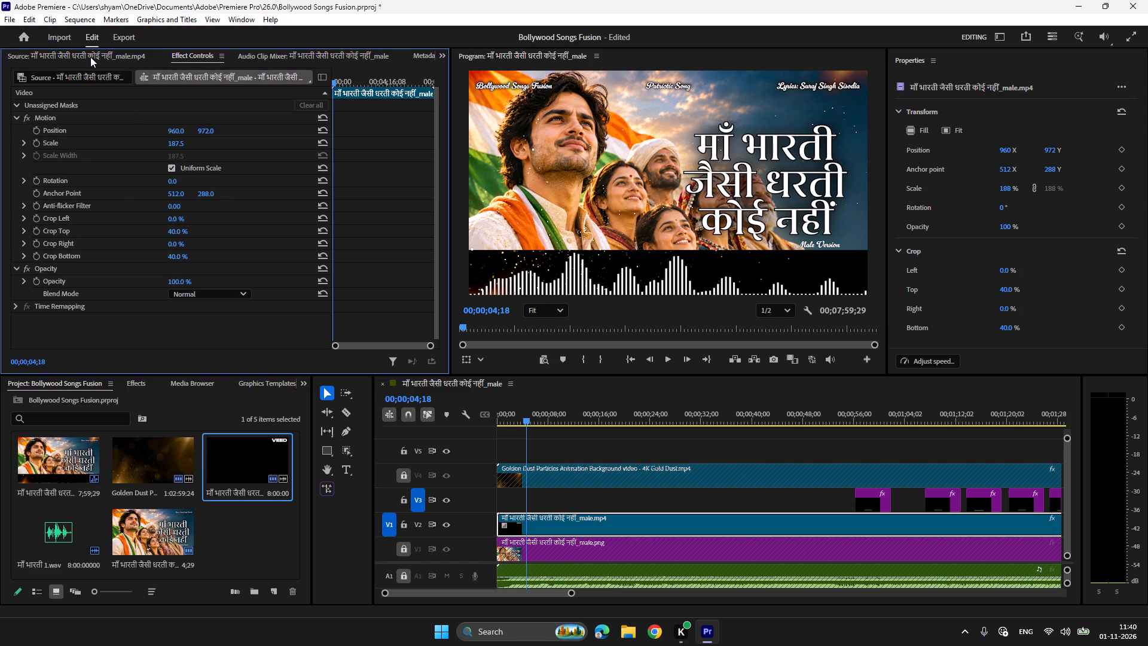
Apply the Luma Key effect from the Keying video effects to the waveform clip, and lock V2 again.
click(133, 387)
click(12, 480)
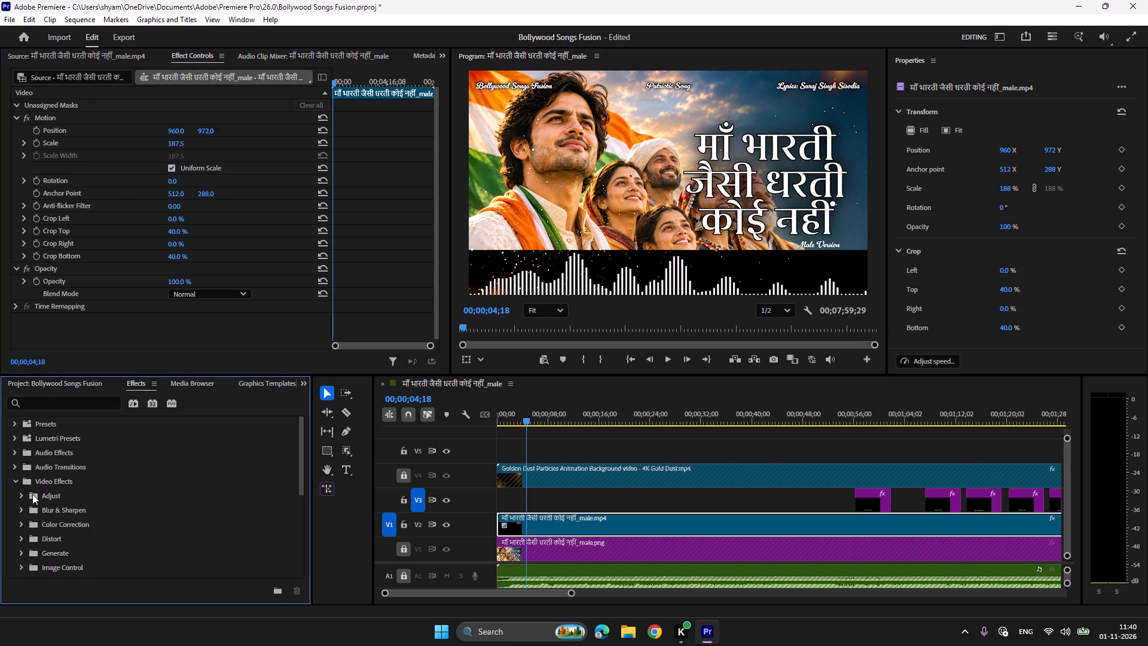
scroll(99, 511, down, 8)
click(19, 499)
scroll(203, 547, down, 4)
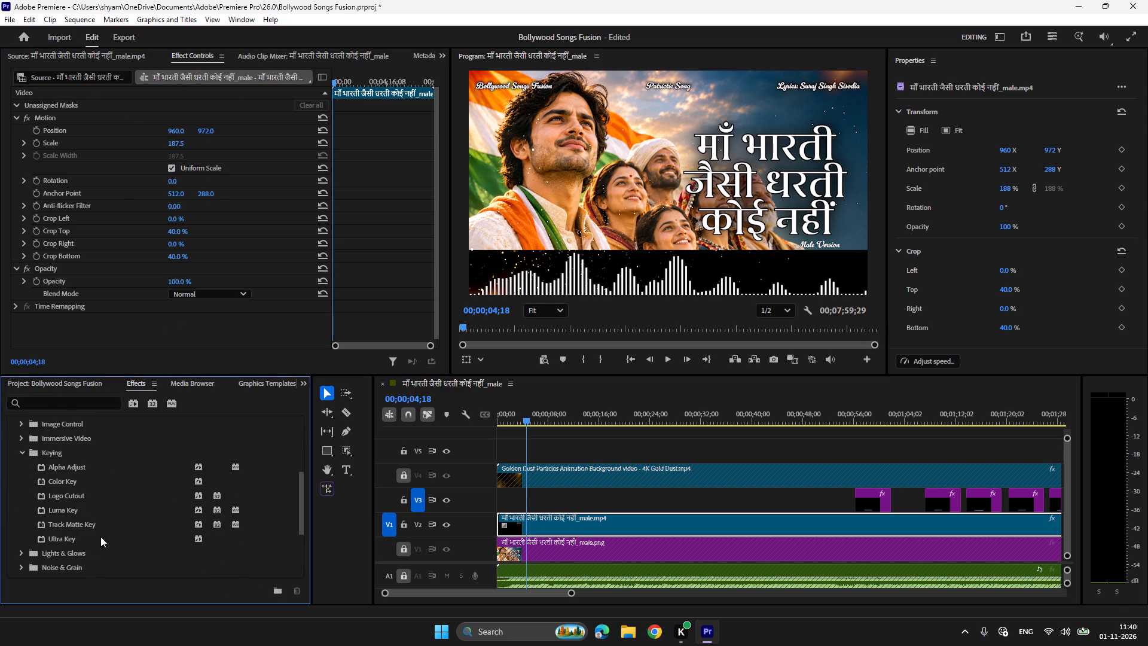
double_click(69, 511)
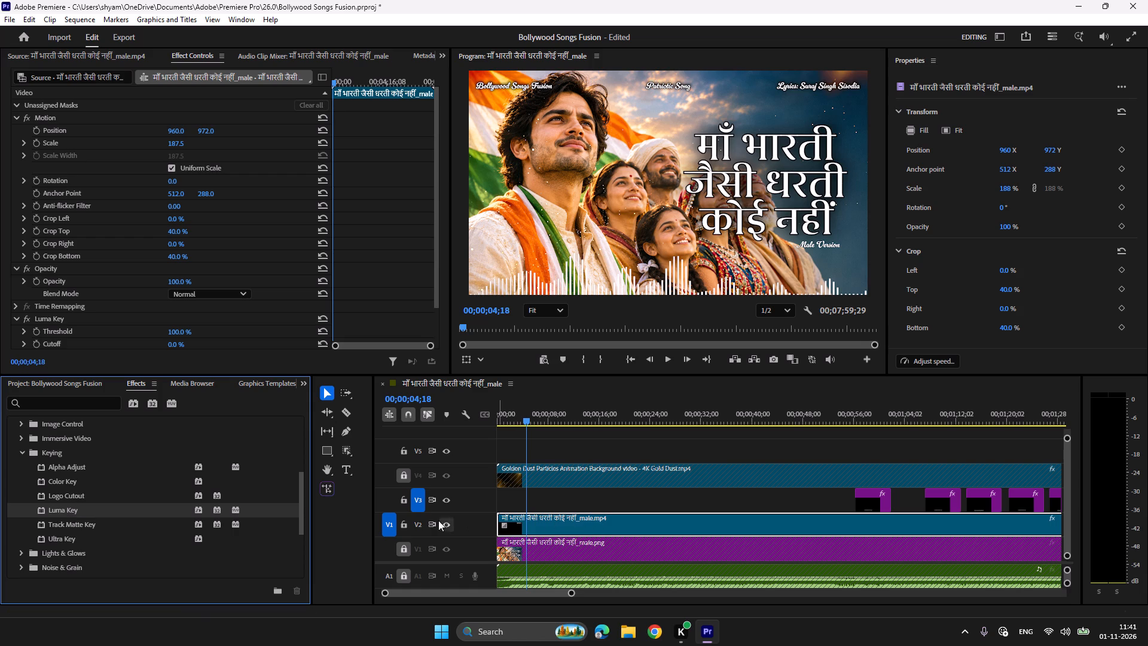
click(407, 523)
Select all lyric clips on V3 and play the opening seconds to check the sound and picture.
click(343, 395)
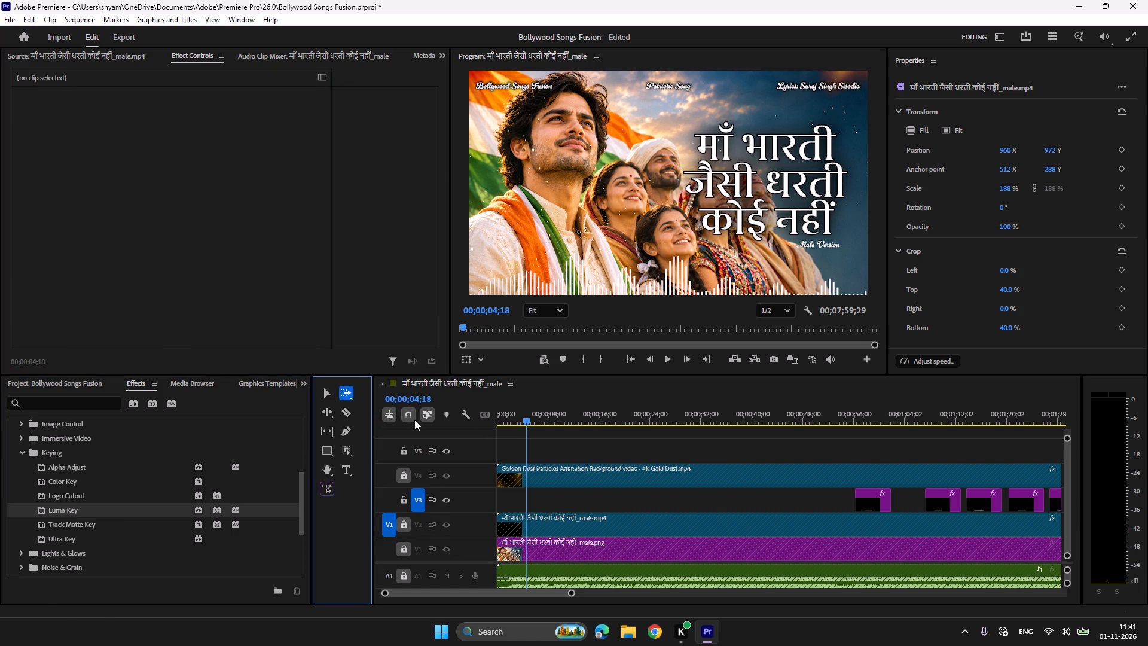
click(879, 498)
key(space)
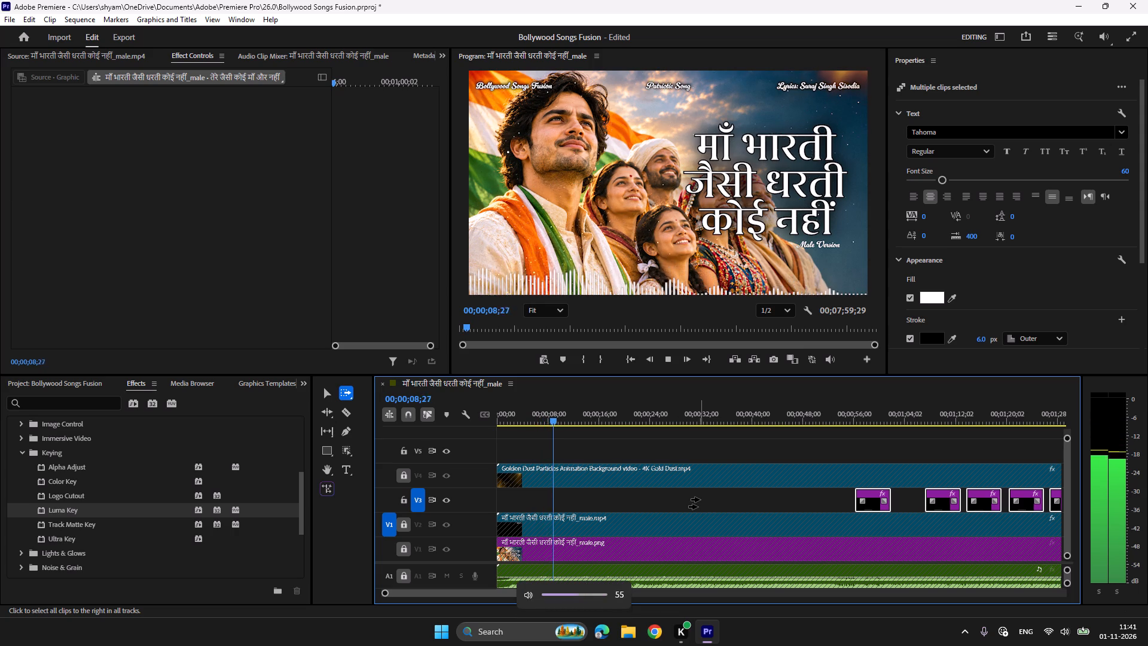
key(space)
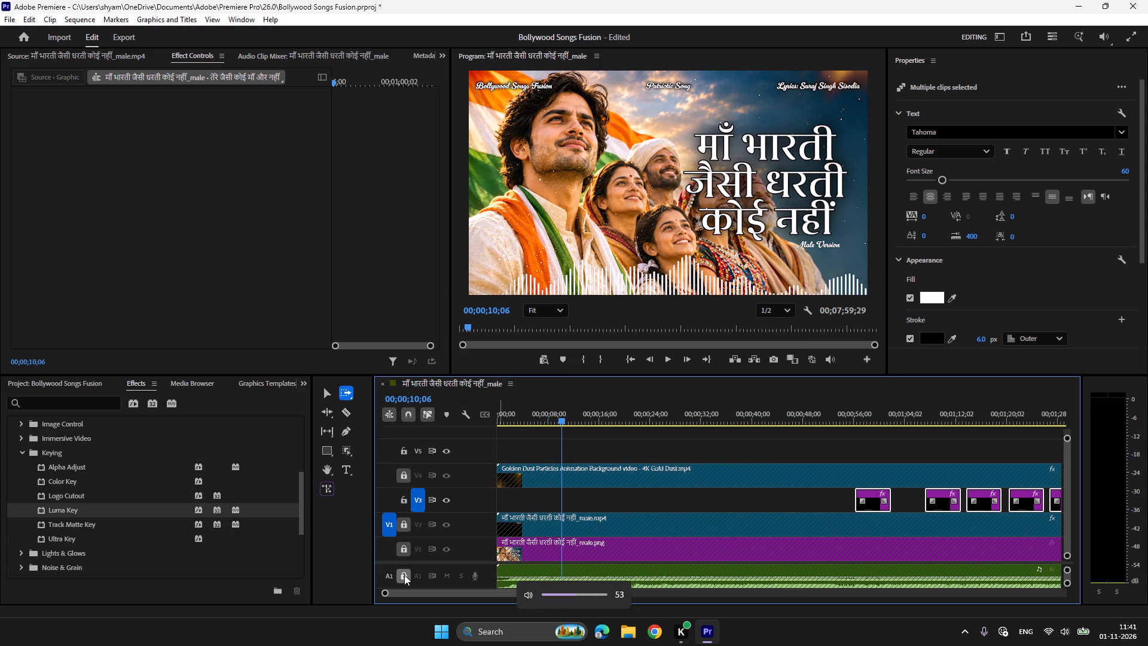
Unlock A1, set the volume of माँ भारती 1.wav to 5 dB, and lock A1 again.
click(404, 575)
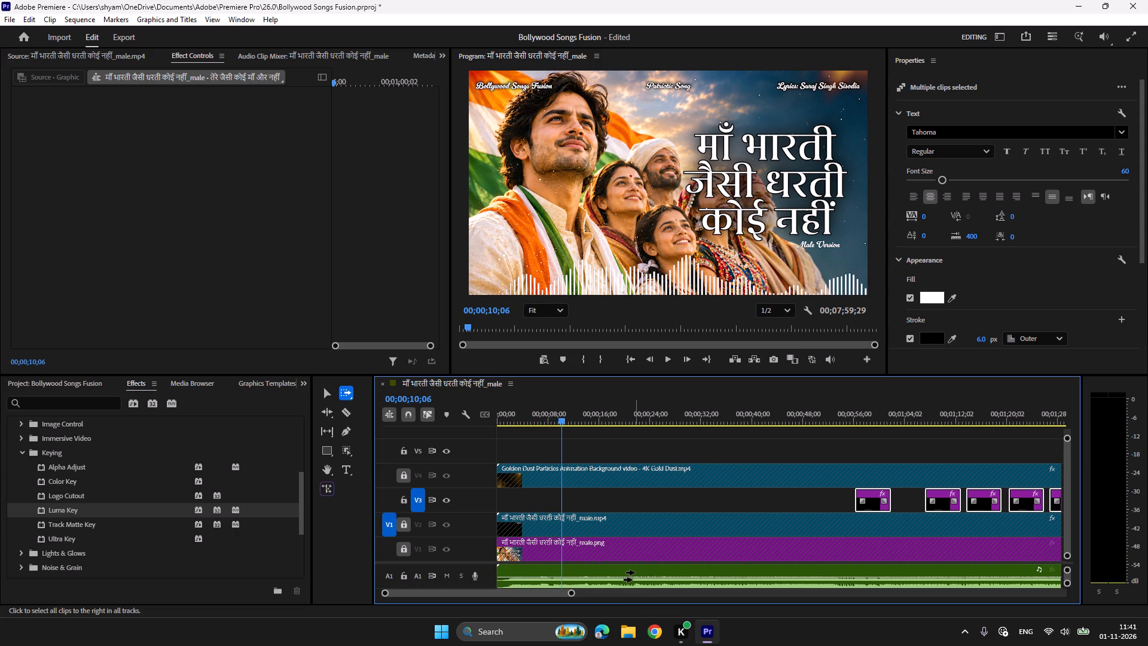
key(v)
click(634, 572)
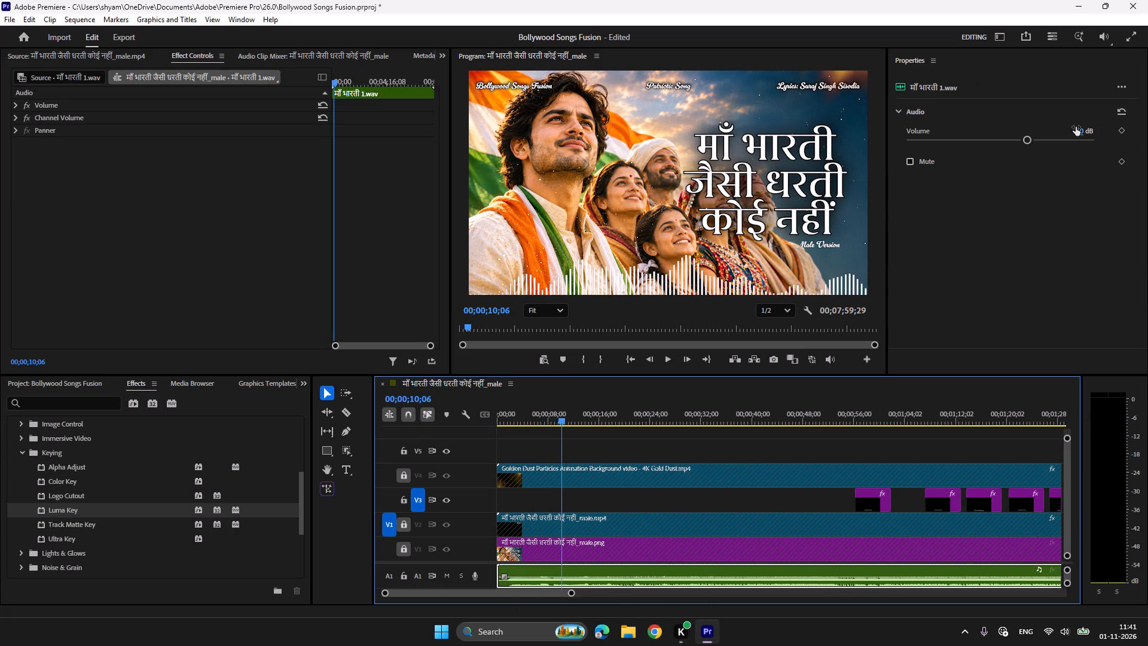
click(1076, 127)
key(5)
key(Return)
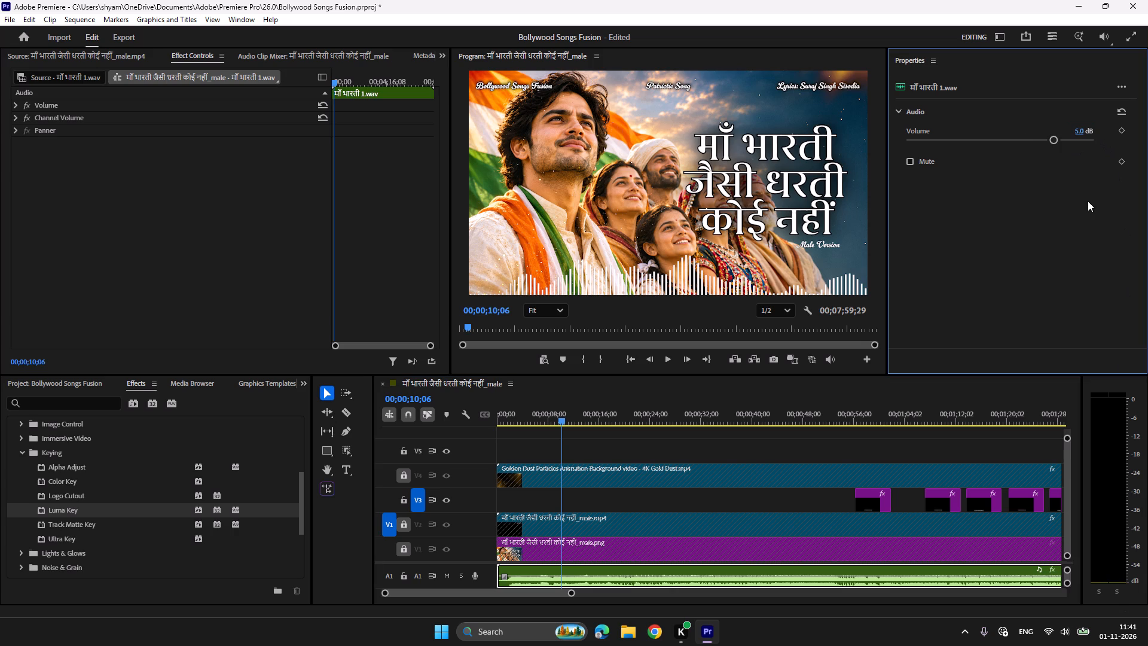
click(405, 574)
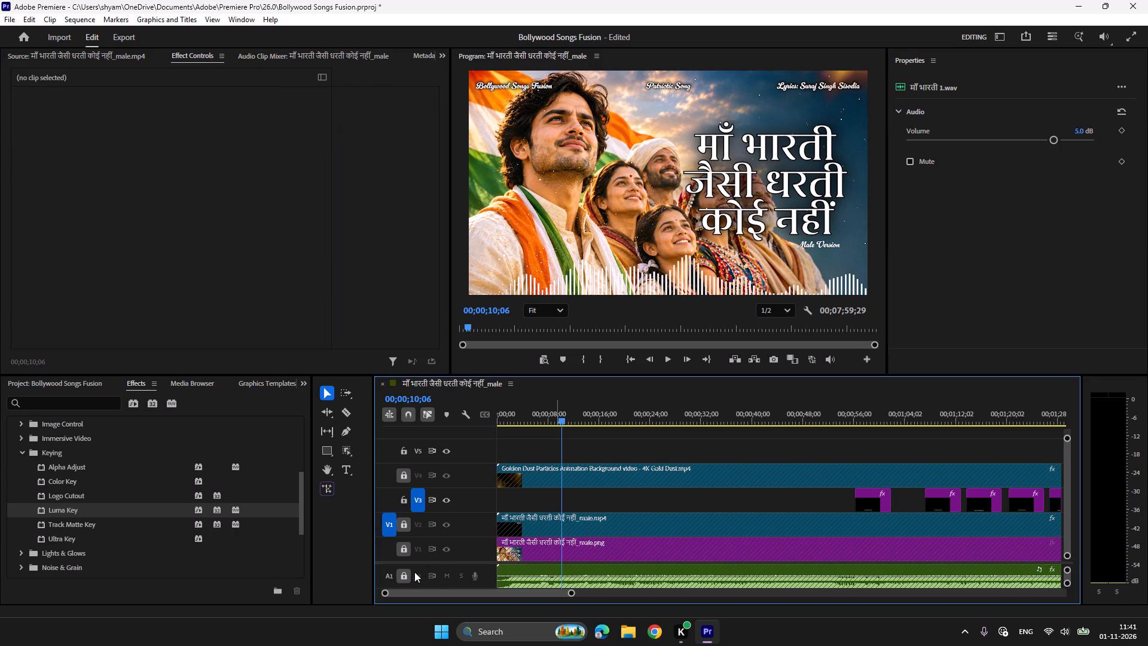
Select all lyric clips on V3, find where the vocals begin, and shift them together so the first clip starts at 00;00;56;15.
key(a)
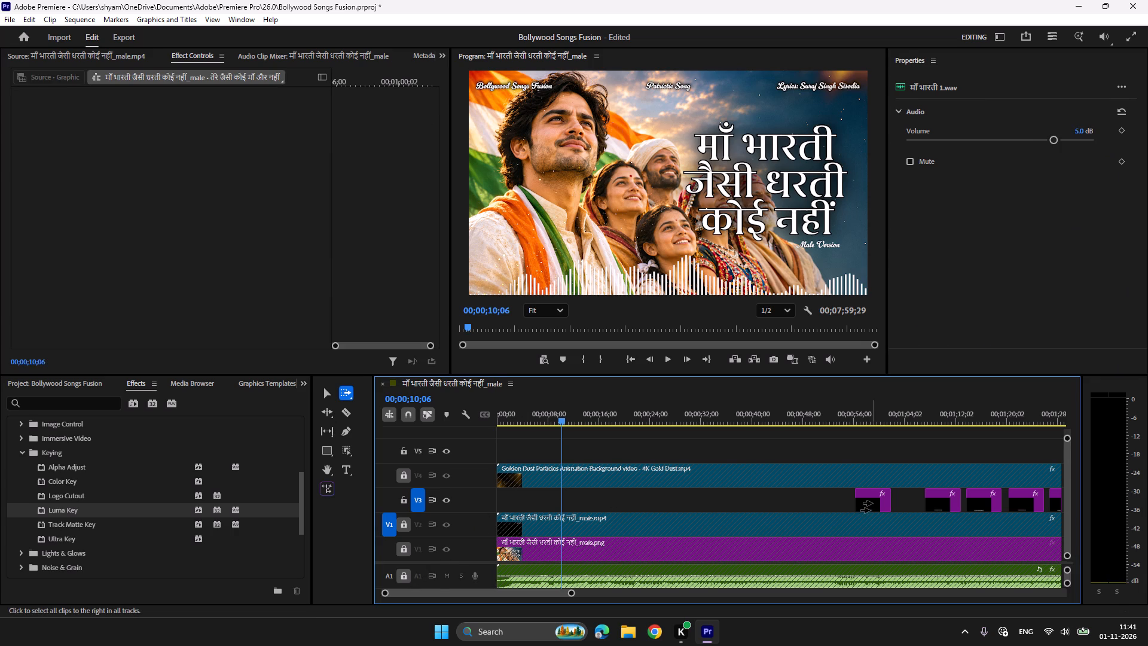
click(872, 503)
key(space)
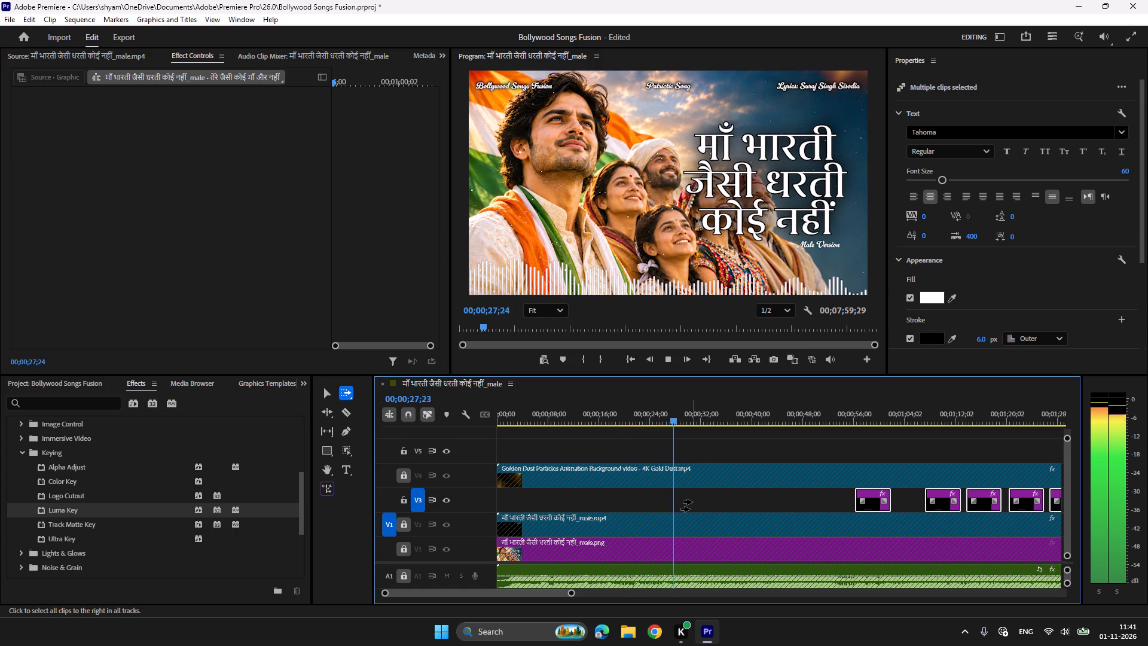
scroll(706, 512, down, 3)
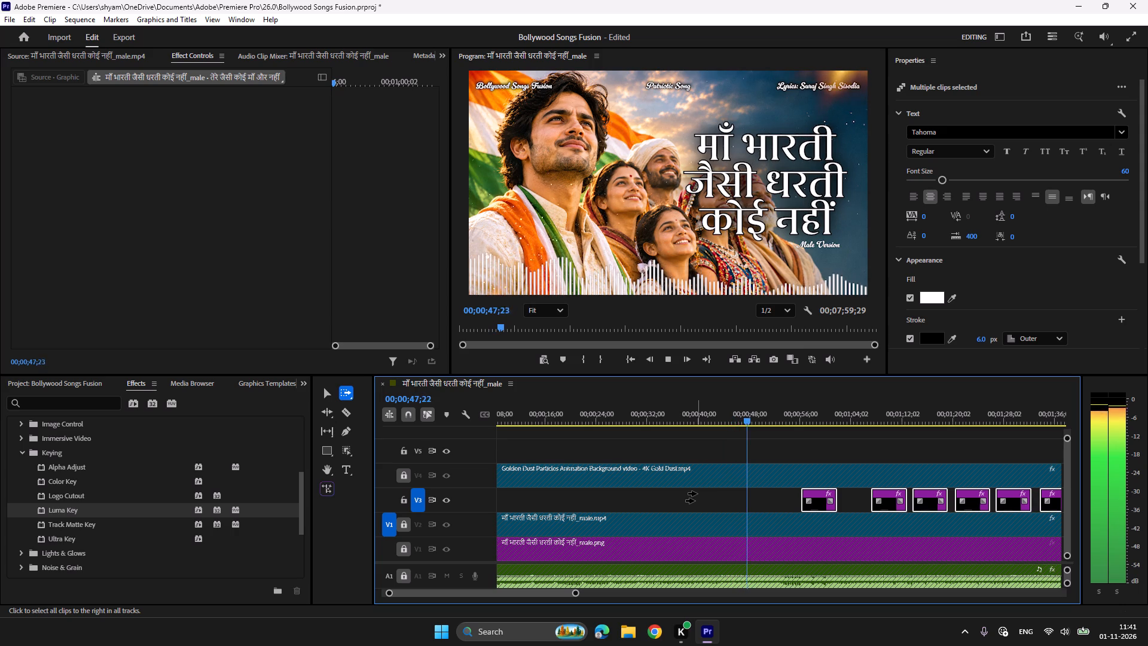
scroll(697, 493, down, 3)
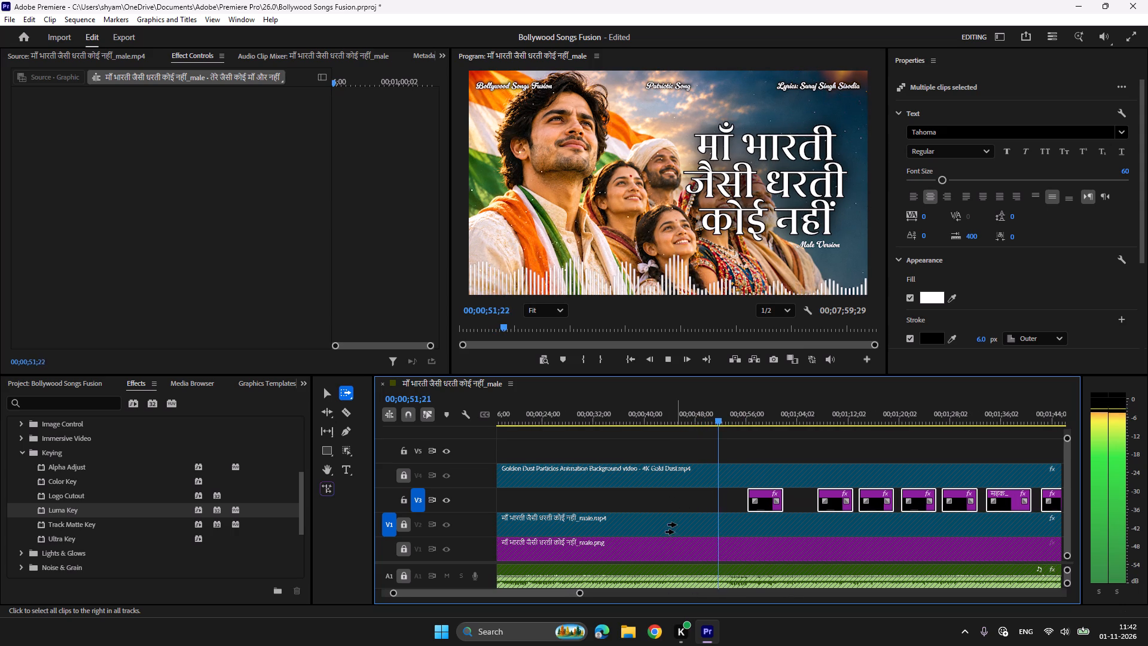
scroll(675, 518, down, 4)
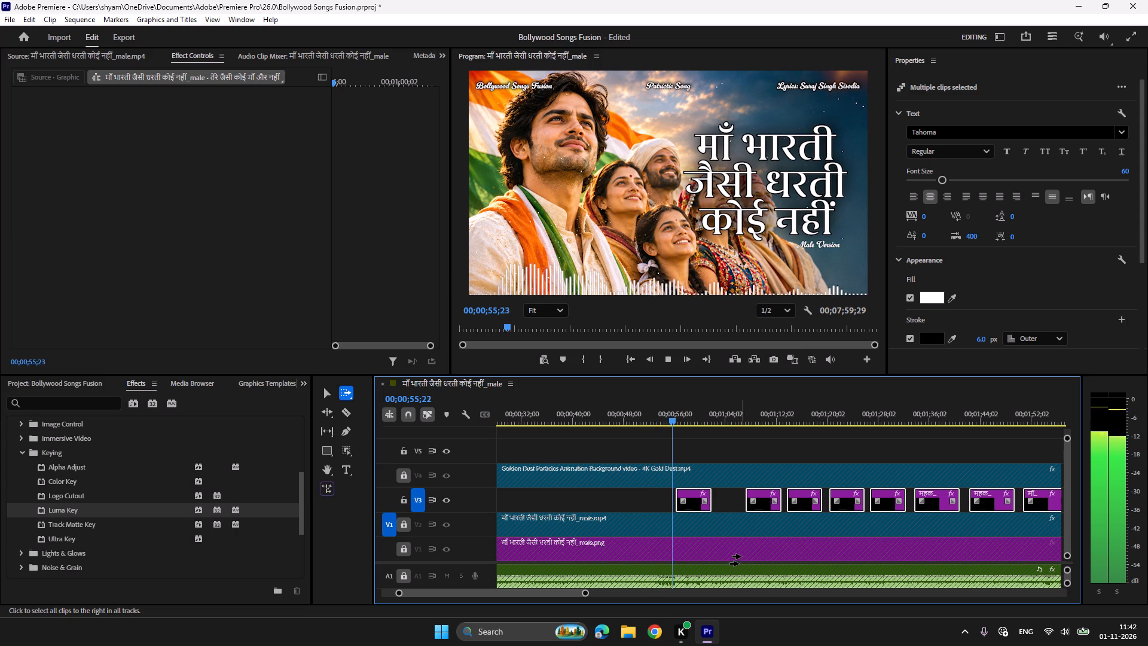
key(space)
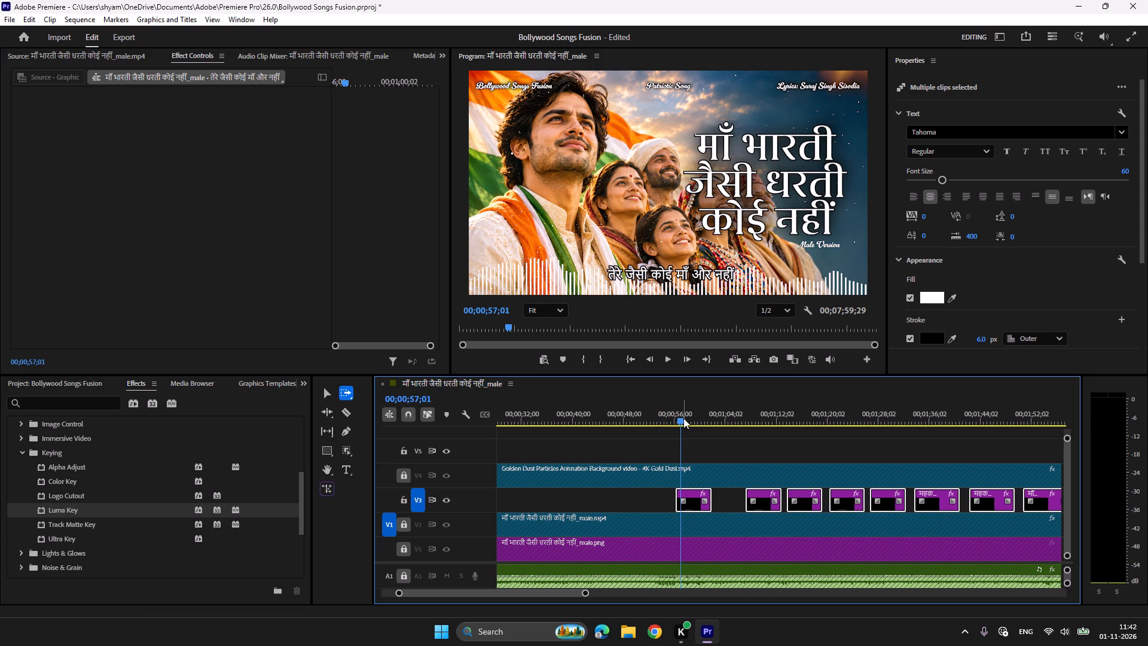
click(676, 407)
key(space)
key(space)
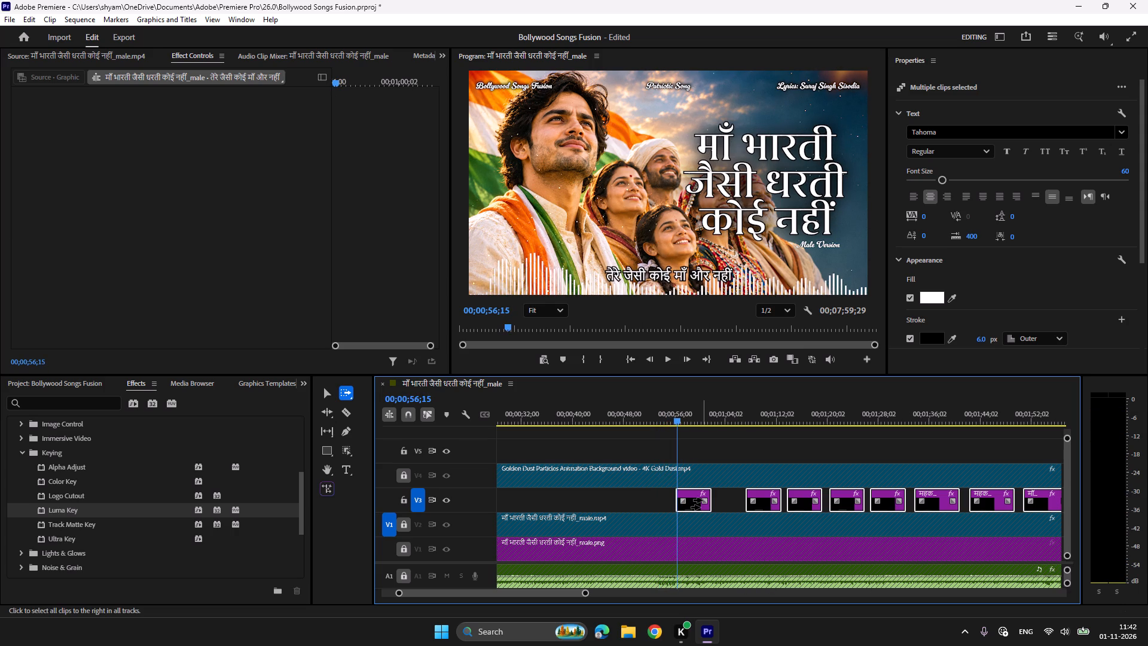
click(702, 500)
Check the second lyric against the vocals, and shift all clips from ऐसी धरती कभी कोई देखी नहीं onward to start at 00;01;14;05.
key(space)
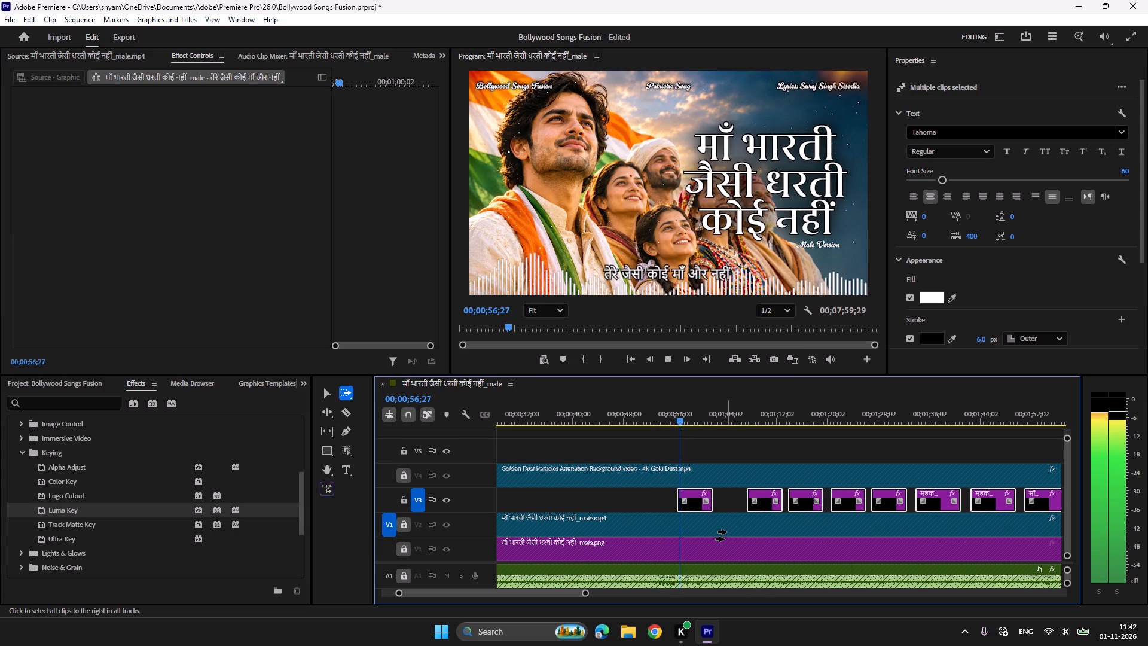
scroll(726, 532, down, 3)
scroll(670, 532, down, 1)
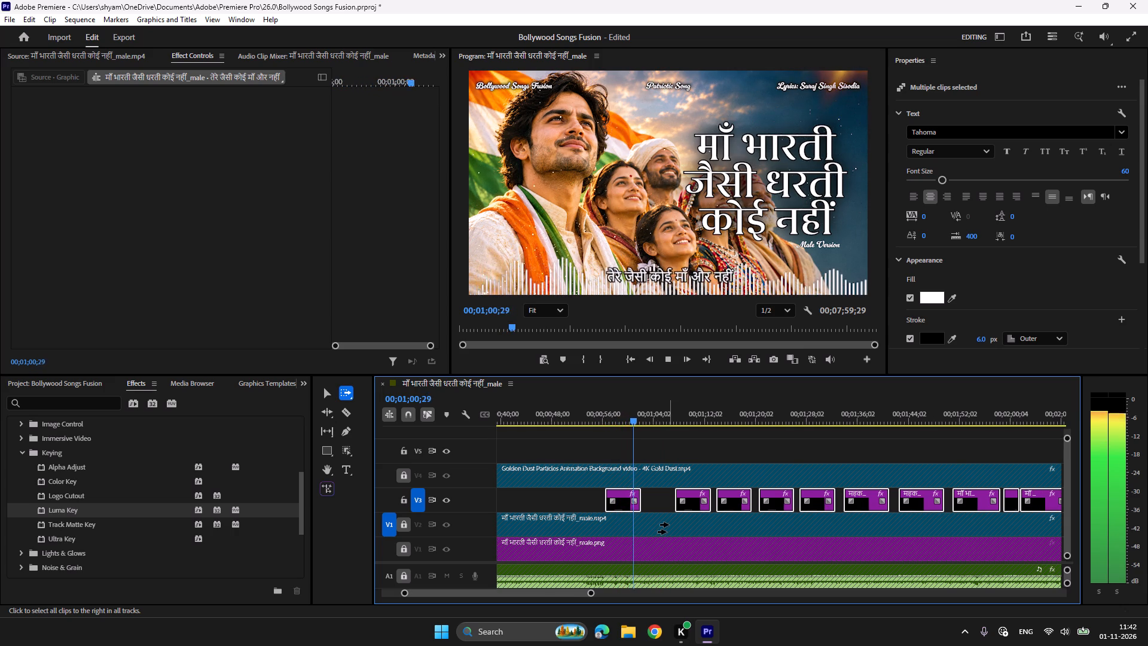
click(700, 495)
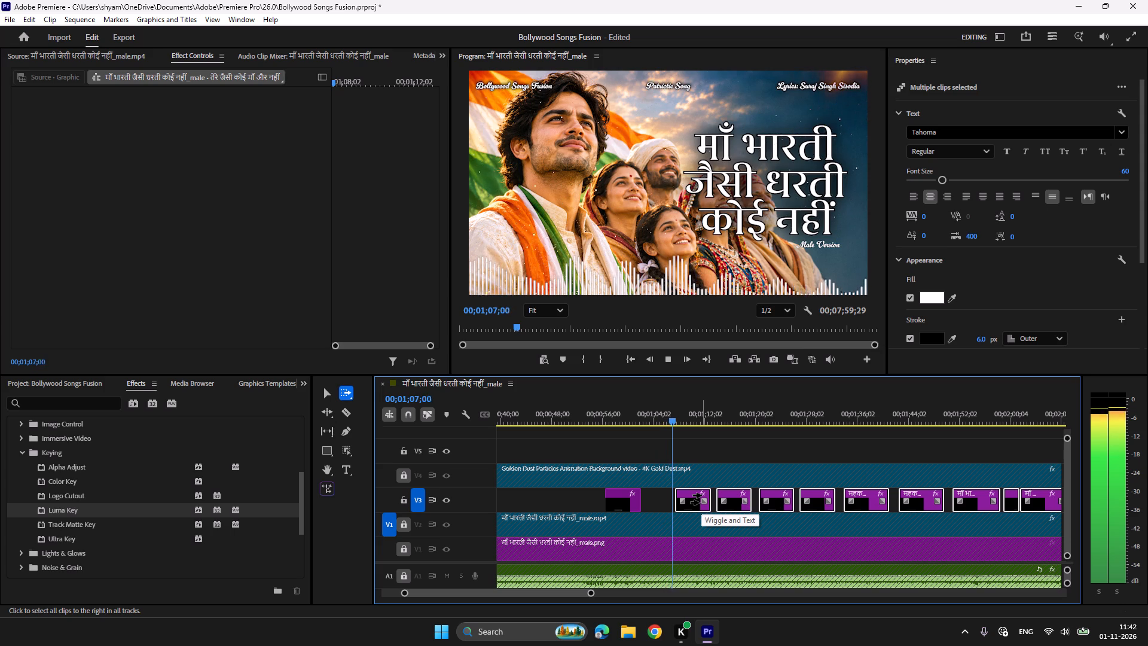
key(space)
key(space)
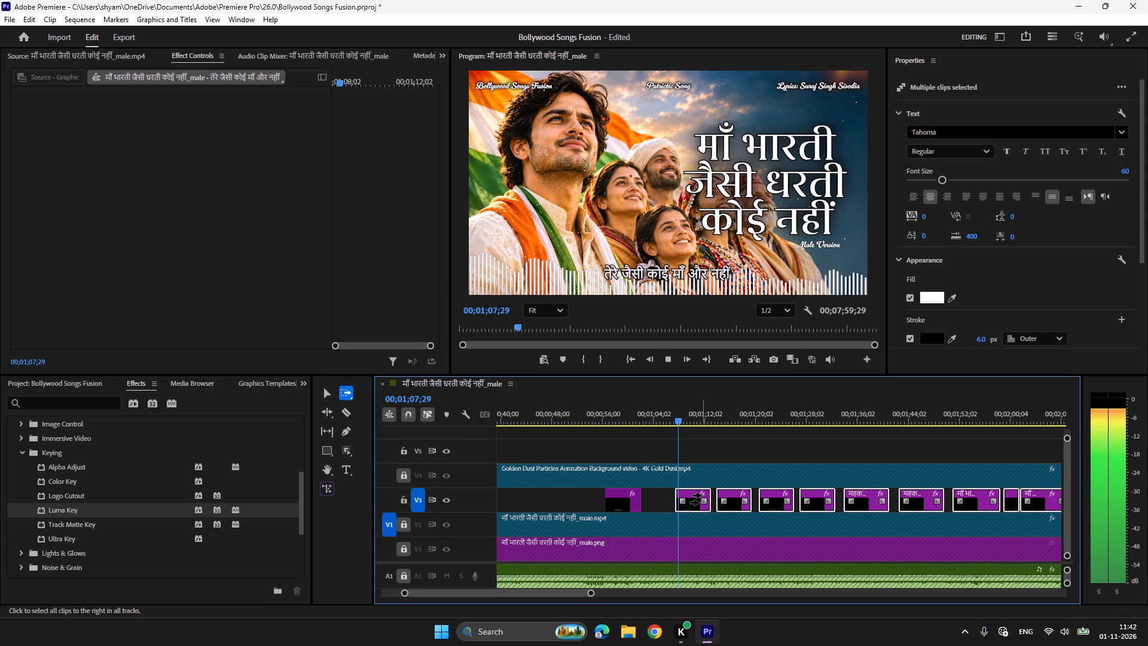
scroll(701, 495, down, 2)
click(703, 498)
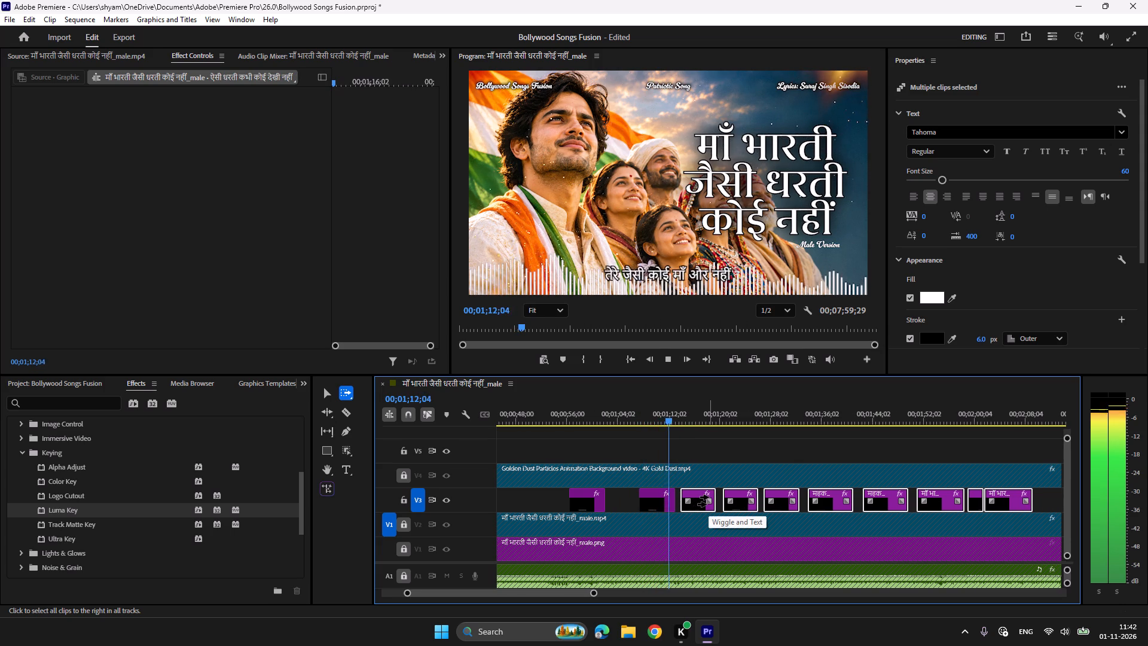
key(space)
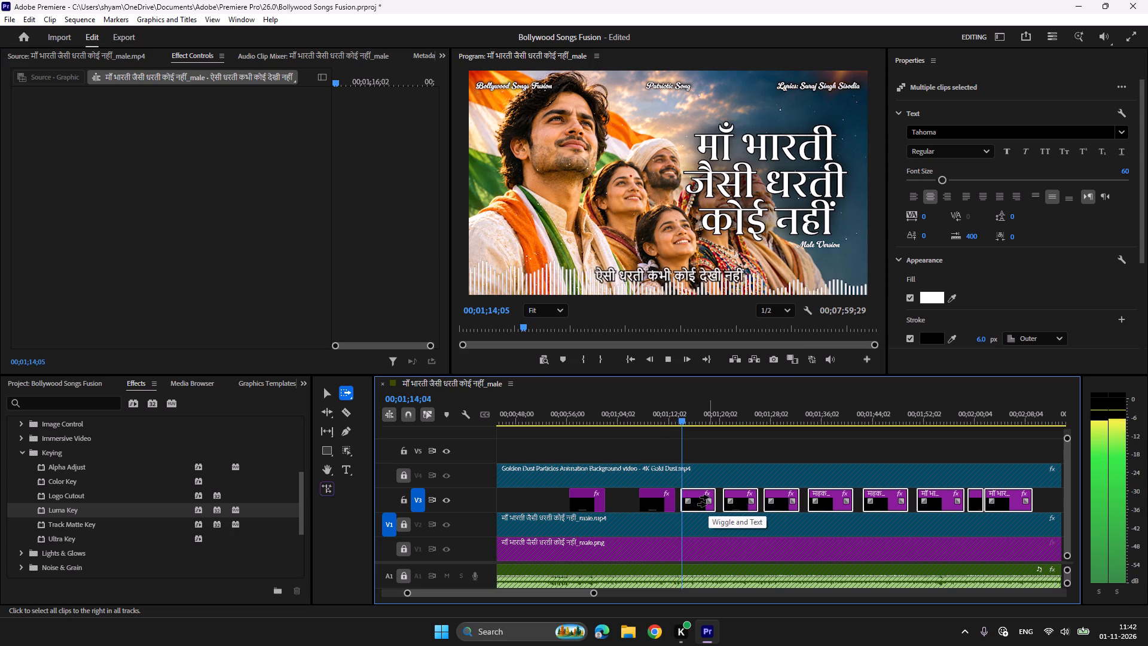
click(709, 497)
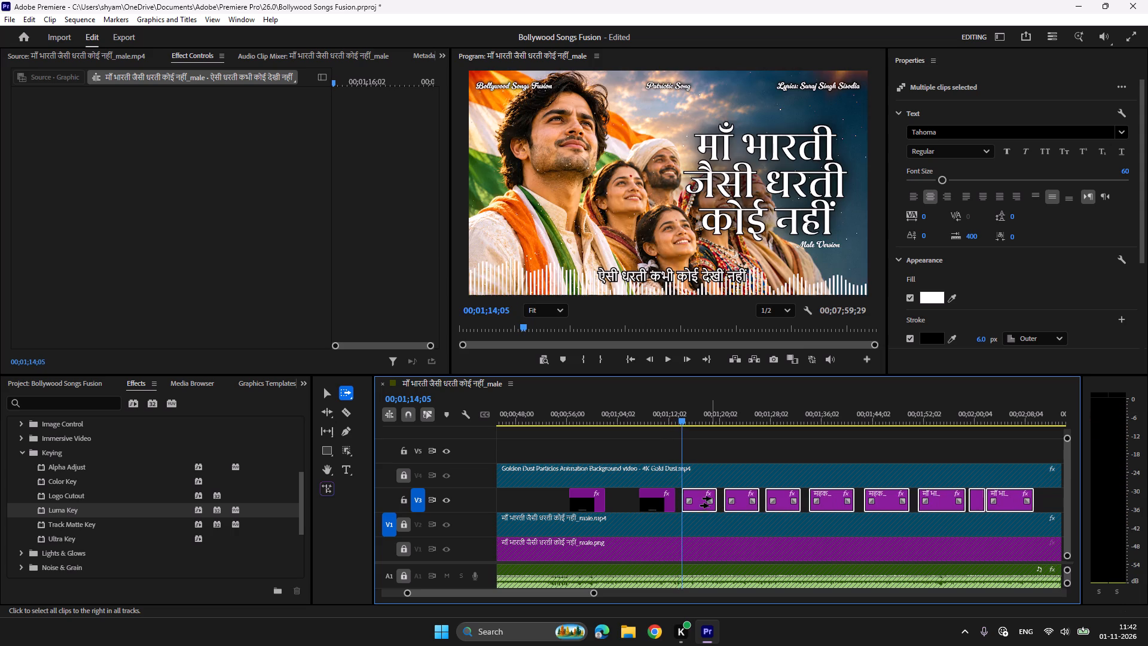
Play through the lyric clips up to ऊँचे हिमालय की चोटियाँ, checking each against the vocals and keeping only the unchecked clips selected.
key(space)
click(746, 499)
scroll(746, 499, down, 6)
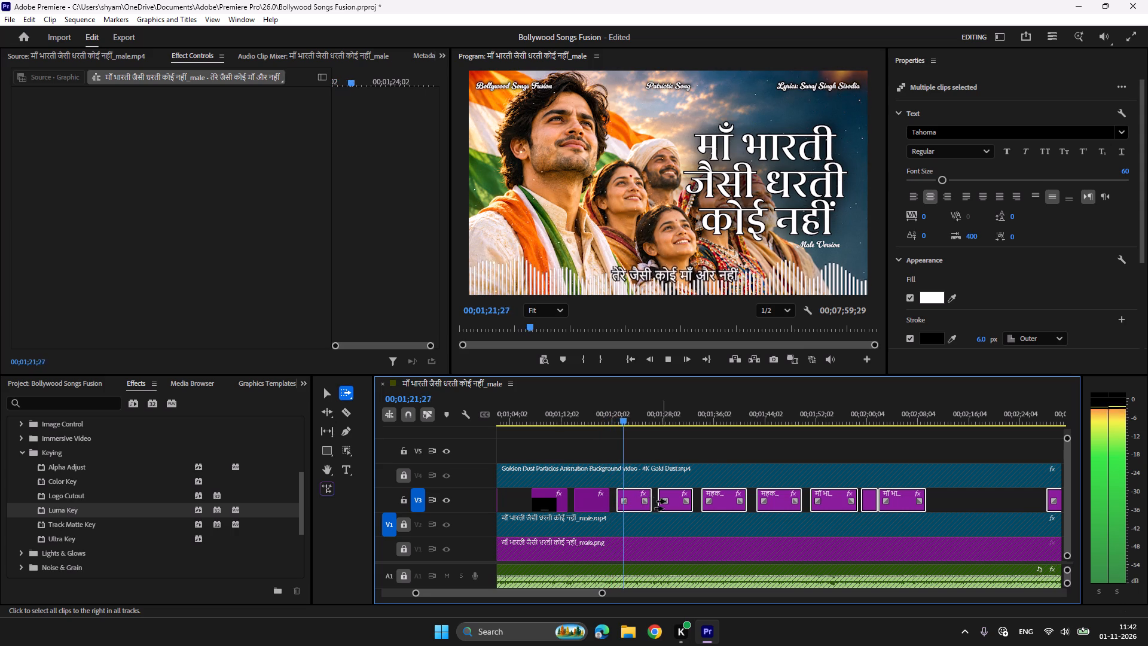
click(682, 499)
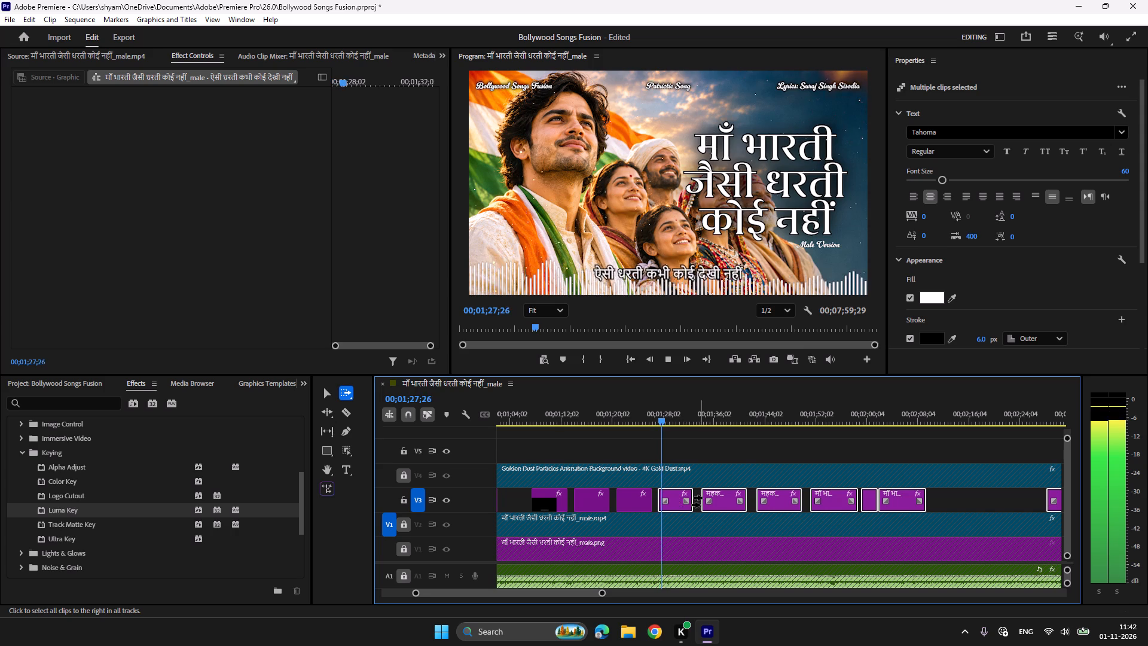
click(730, 497)
scroll(730, 497, down, 3)
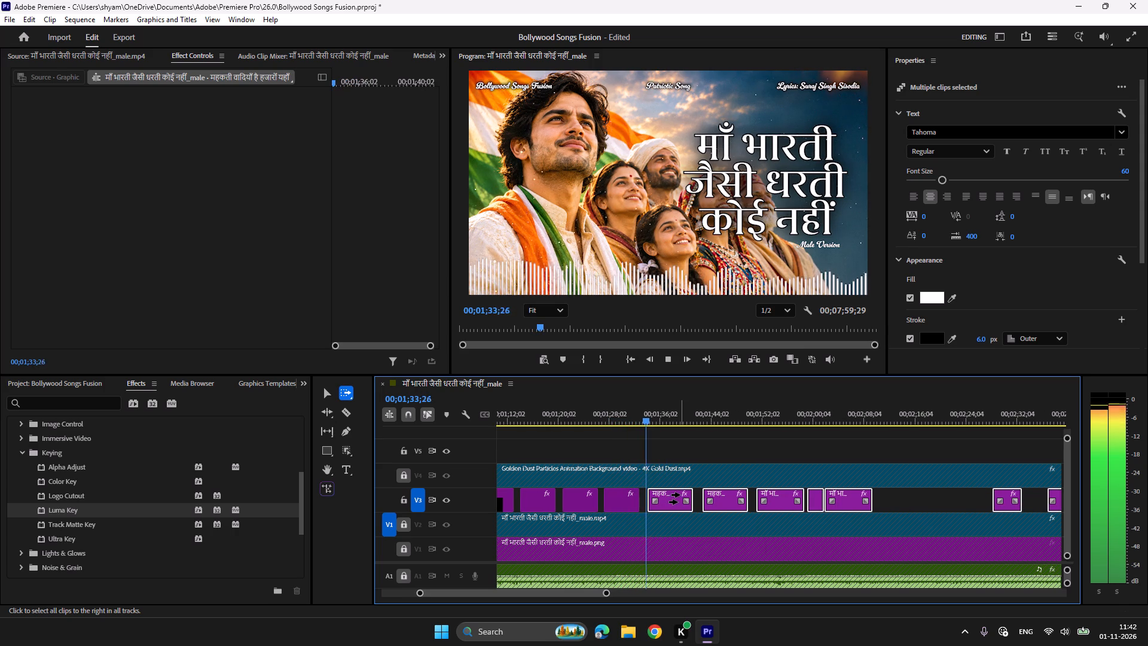
click(730, 500)
scroll(730, 500, down, 2)
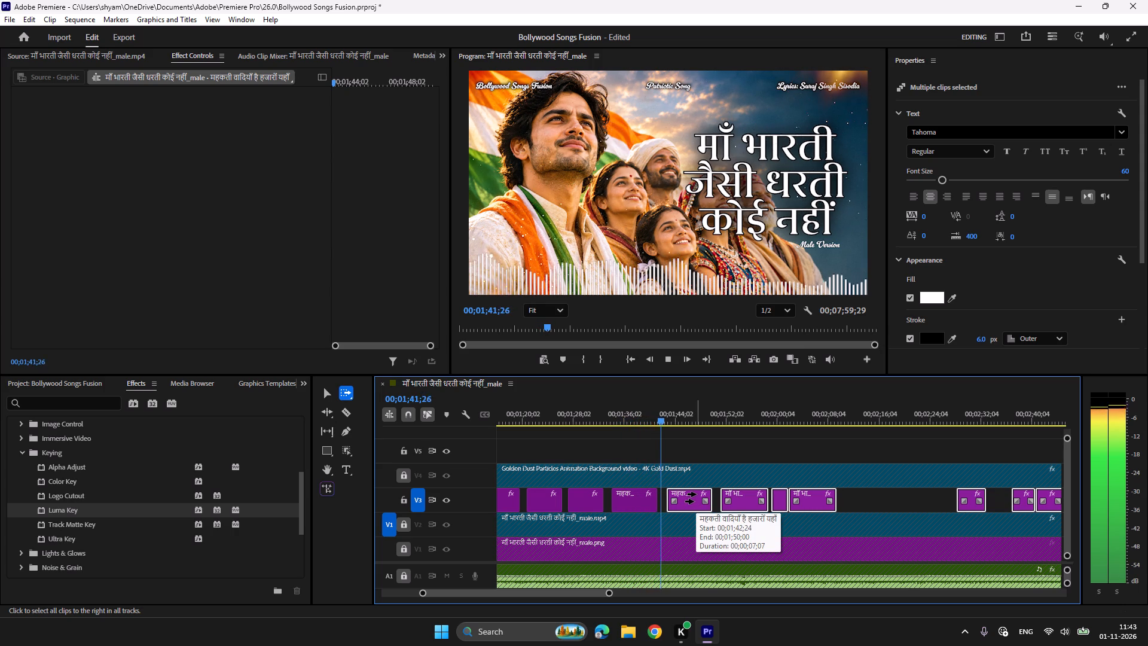
click(749, 501)
scroll(749, 501, down, 2)
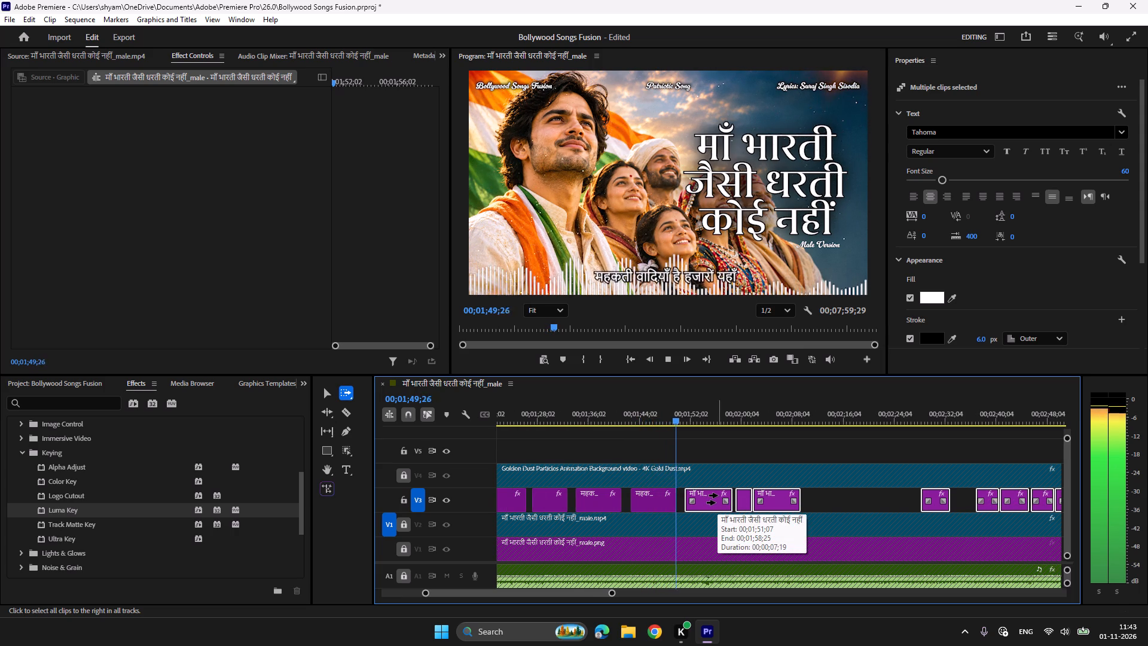
scroll(718, 495, down, 2)
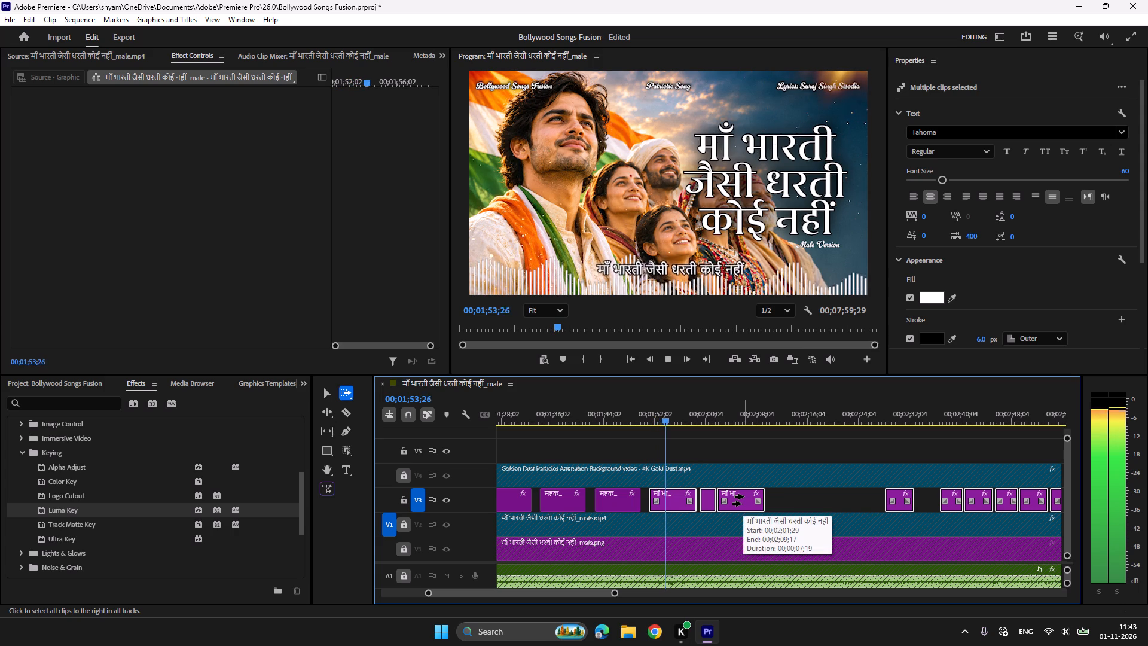
click(711, 500)
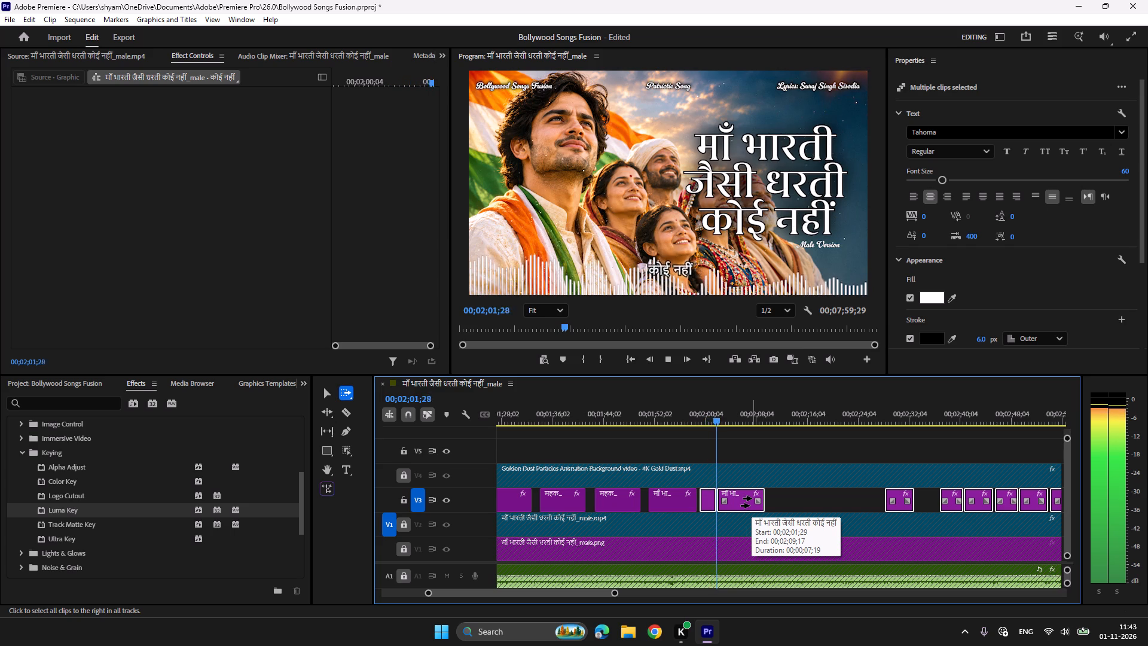
scroll(752, 498, down, 5)
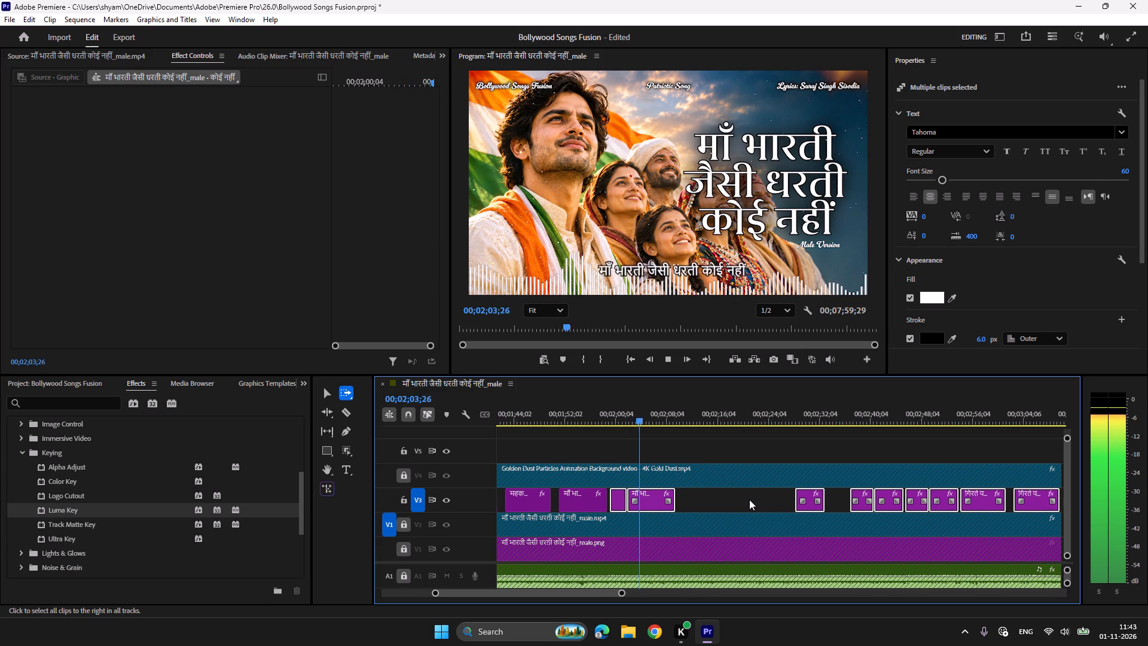
scroll(749, 499, down, 2)
click(786, 496)
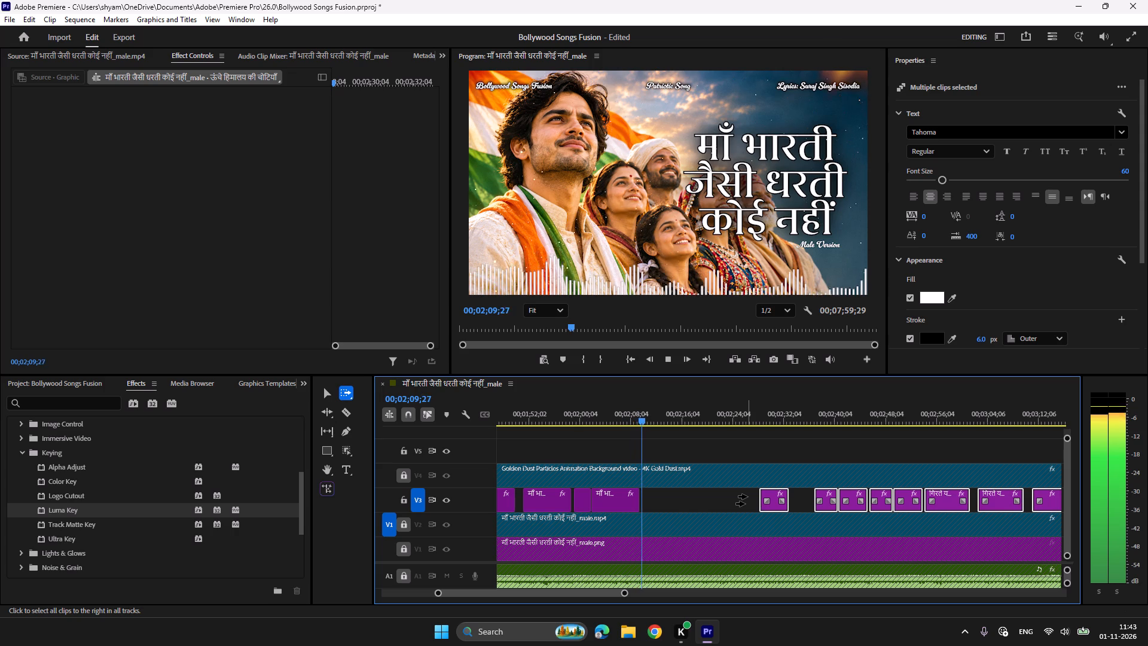
Save the project.
key(ctrl+s)
Find where the next verse's vocals begin and move all clips from ऊँचे हिमालय की चोटियाँ onward to start at 00;02;11;11.
key(space)
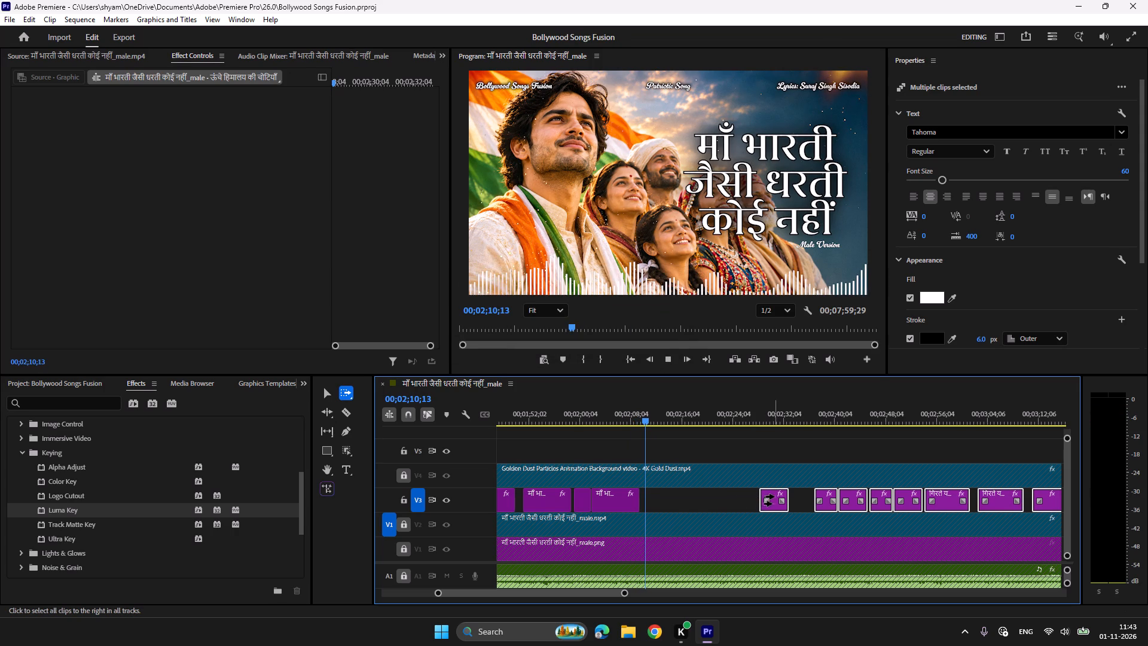
scroll(779, 496, down, 2)
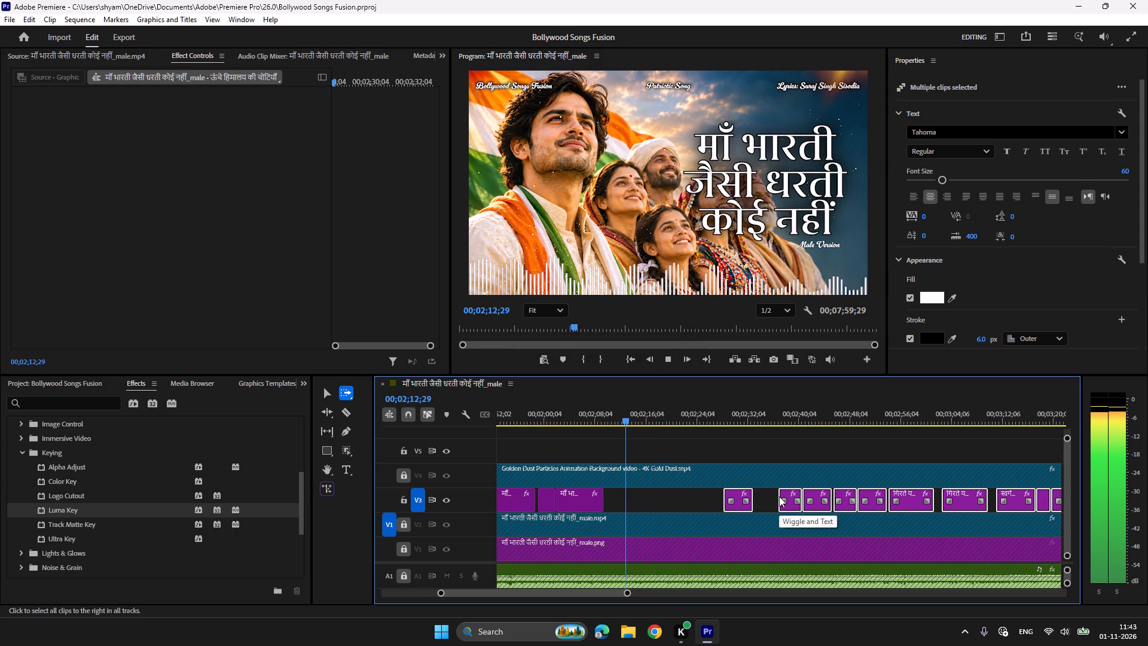
key(space)
click(609, 413)
key(space)
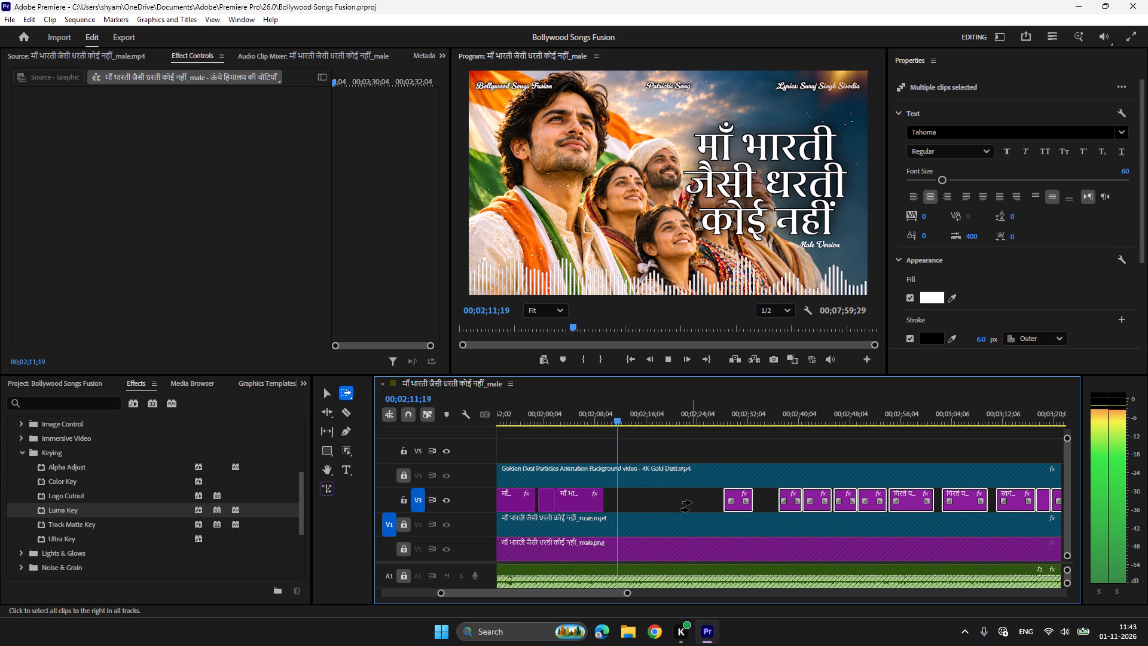
key(space)
click(609, 415)
key(space)
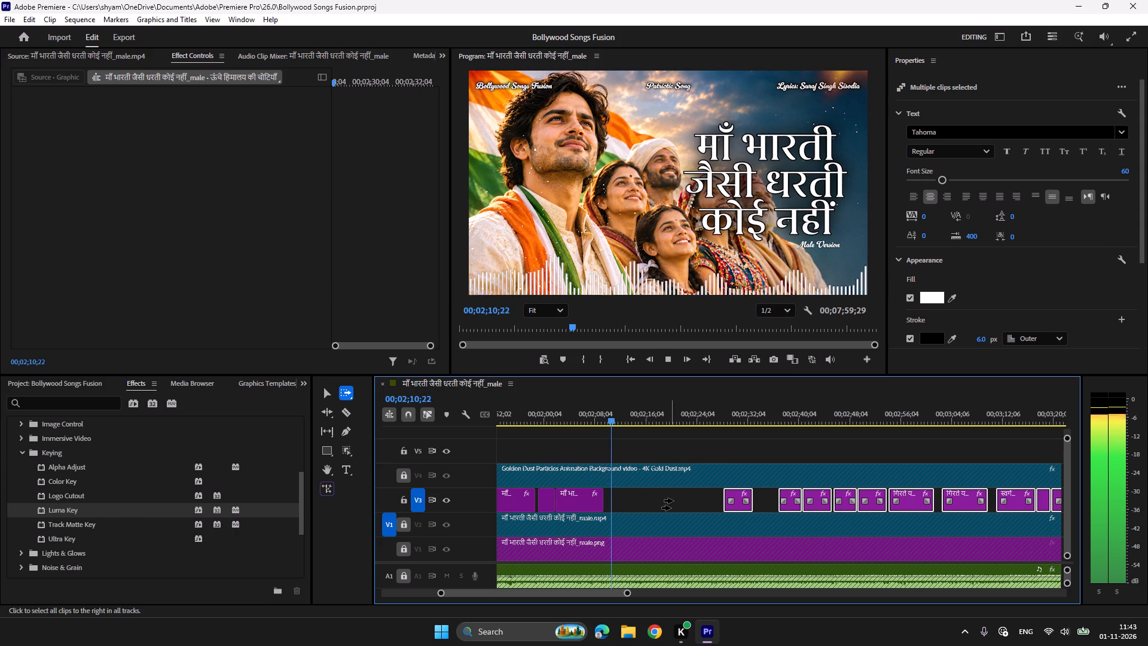
key(space)
drag(747, 498, 744, 498)
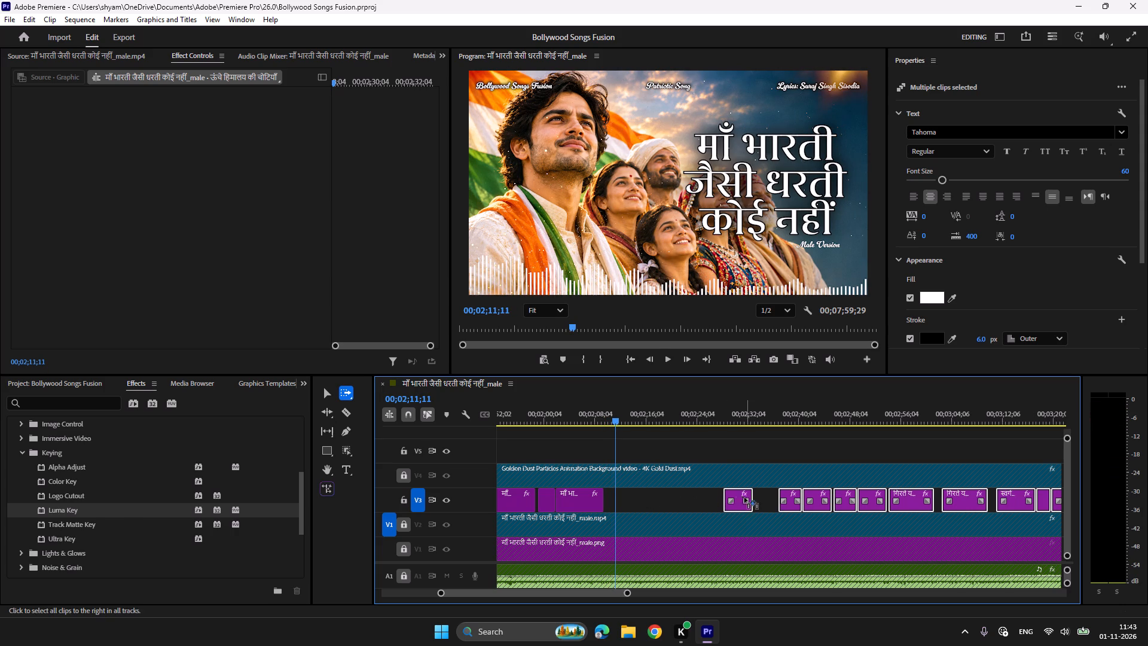
drag(744, 498, 643, 499)
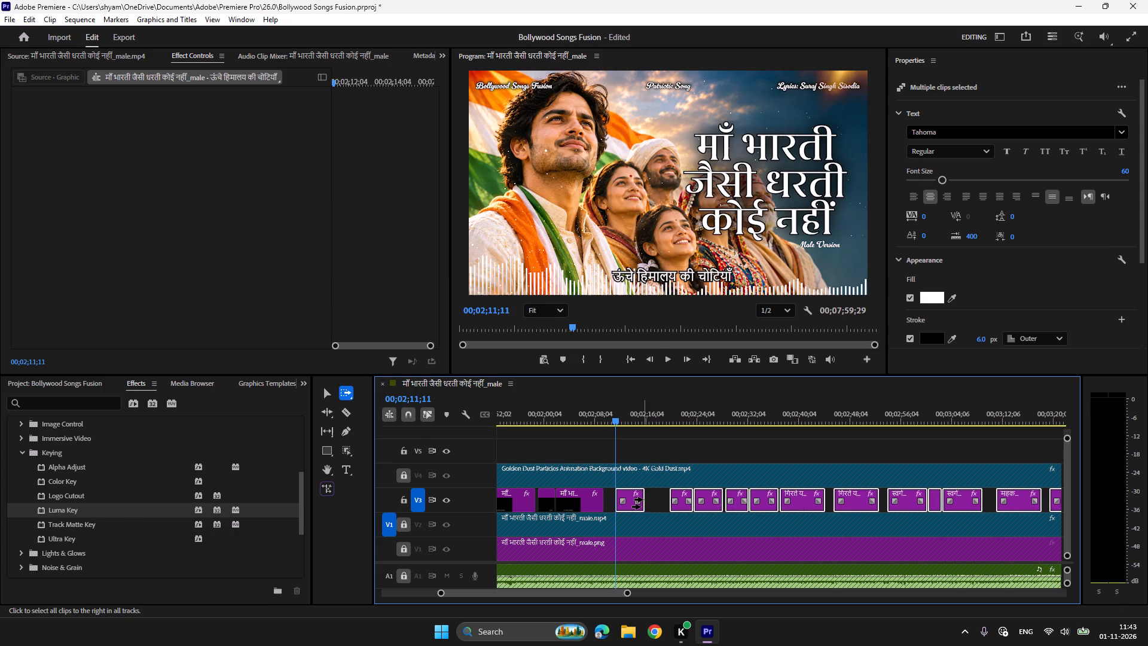
Listen to the moved lyric and change हिमालय to हिमाचल in its text, so it reads ऊँचे हिमाचल की चोटियाँ.
key(space)
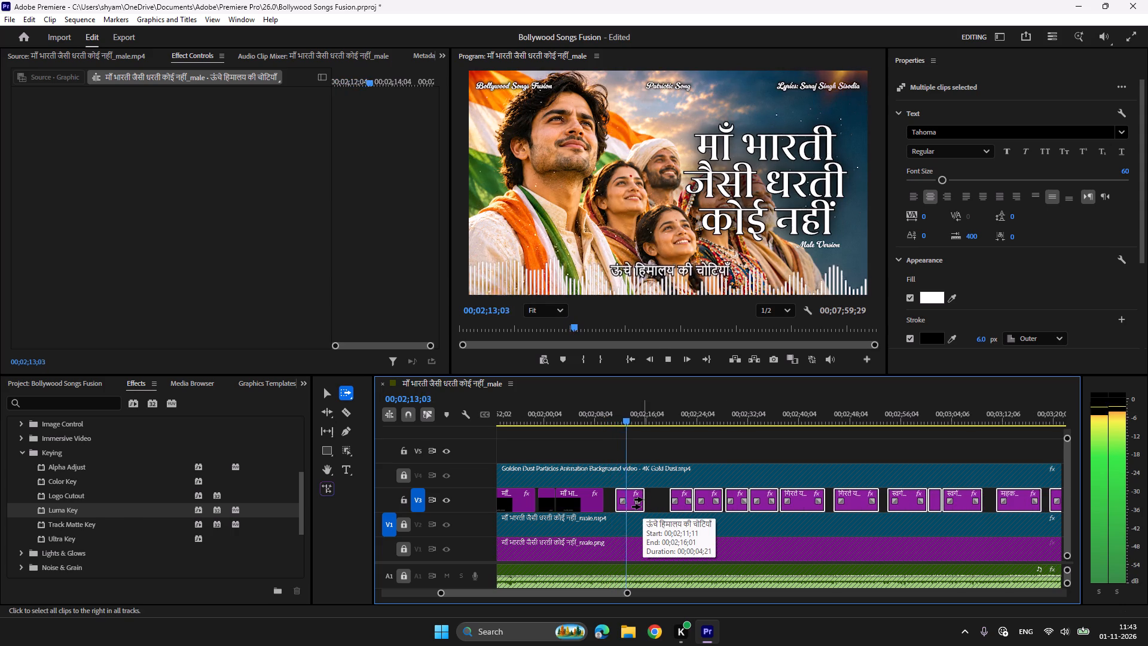
key(space)
text(c)
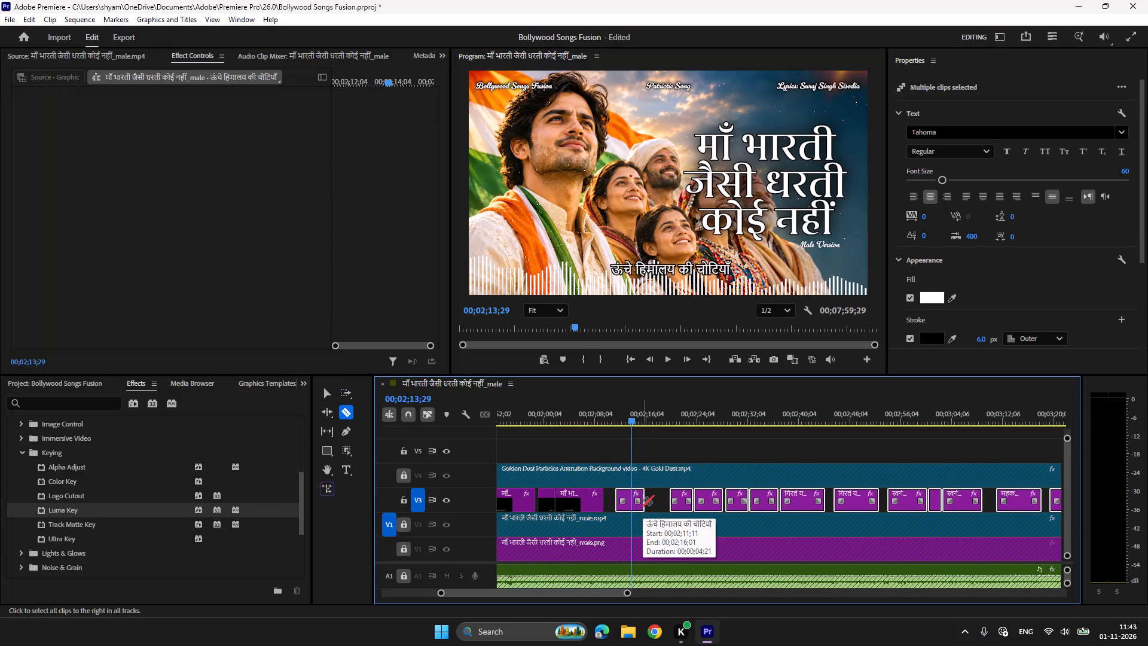
key(t)
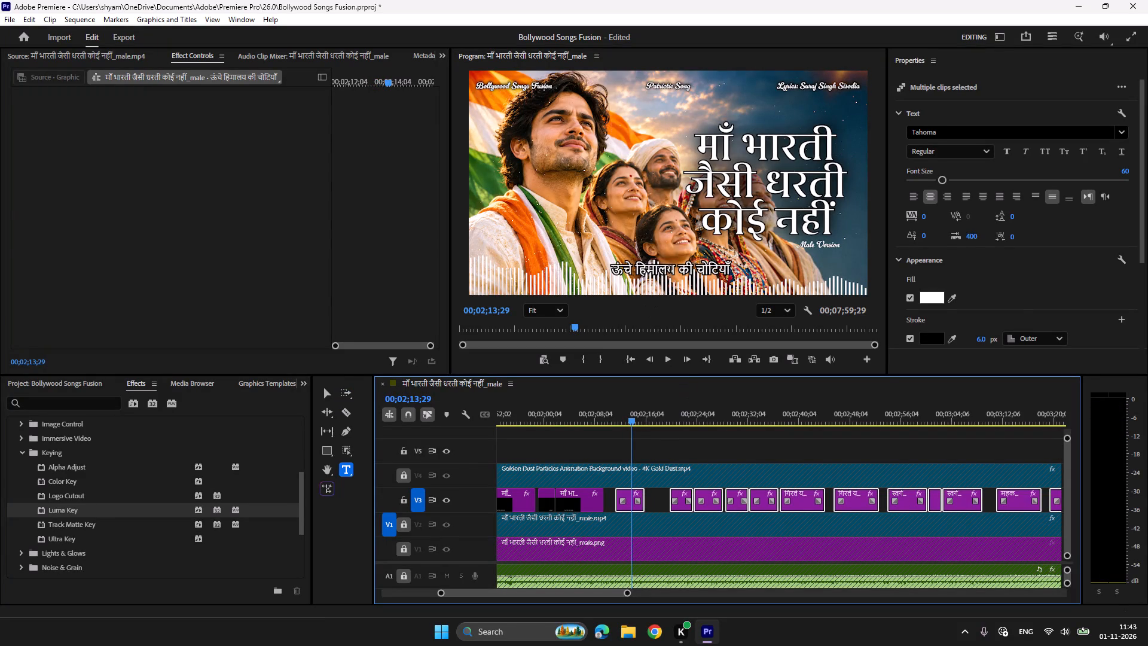
click(670, 271)
click(675, 270)
key(BackSpace)
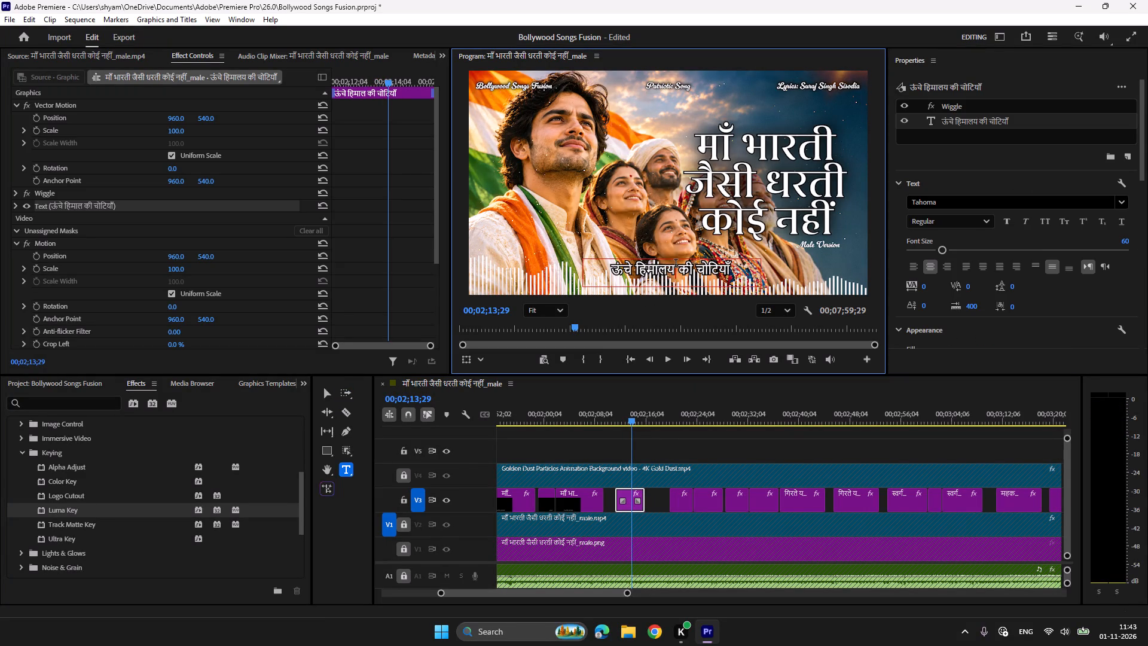
key(BackSpace)
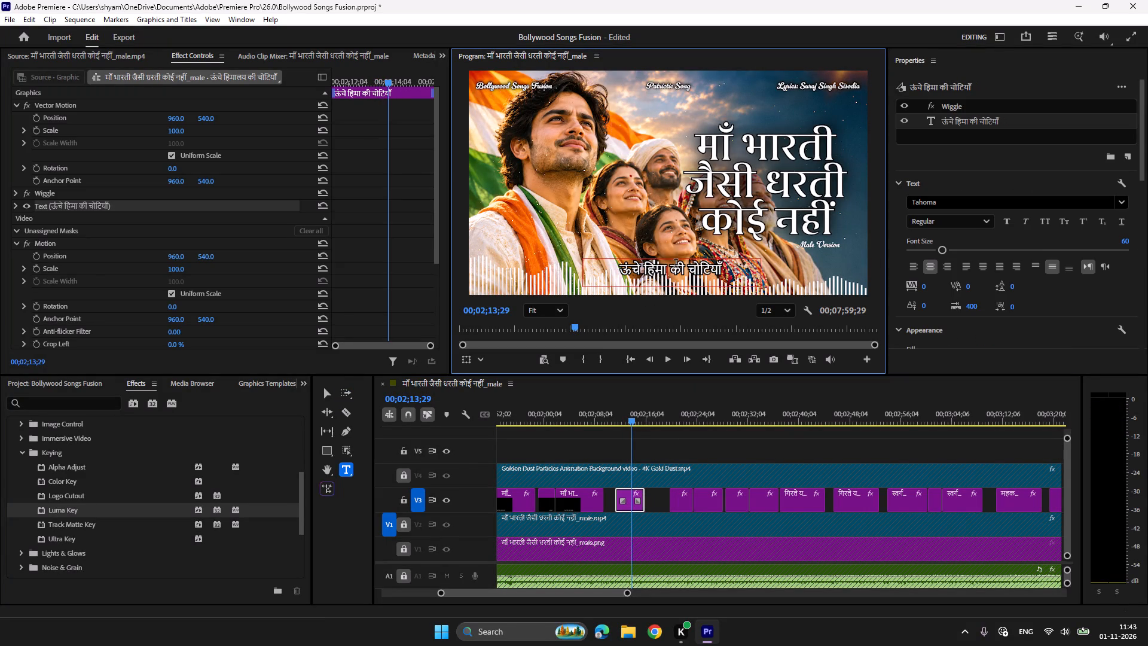
key(super+space)
text(chal)
key(space)
key(BackSpace)
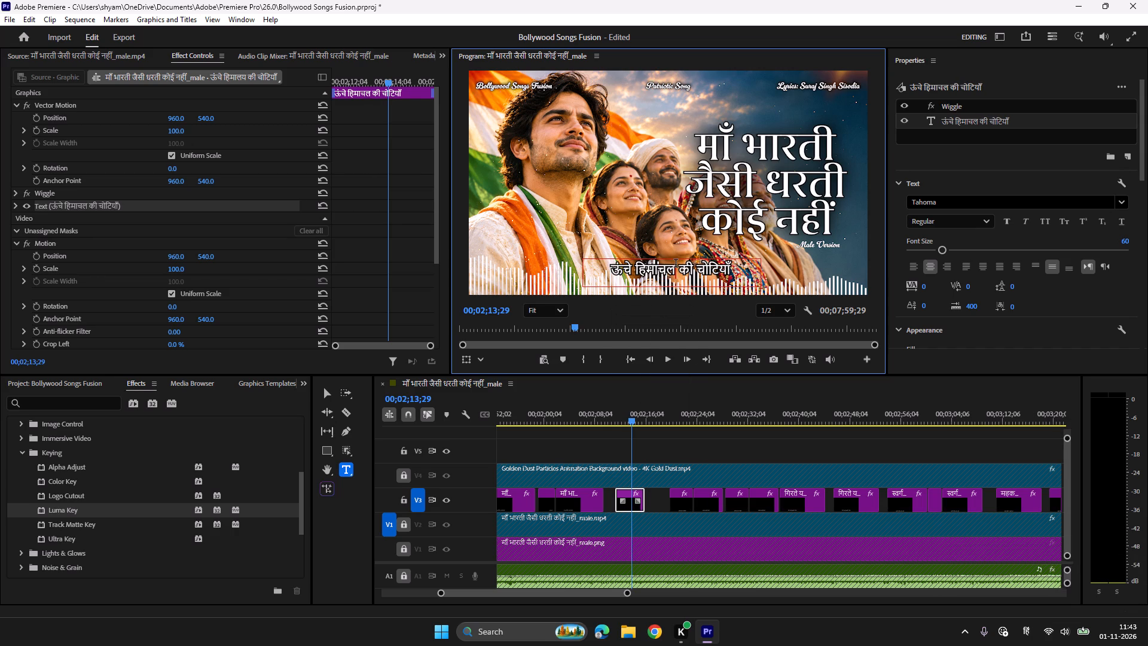
Copy the corrected lyric ऊँचे हिमाचल की चोटियाँ and replace the text of its repeat clip at 00;02;21;06 with it.
key(ctrl+a)
key(ctrl+c)
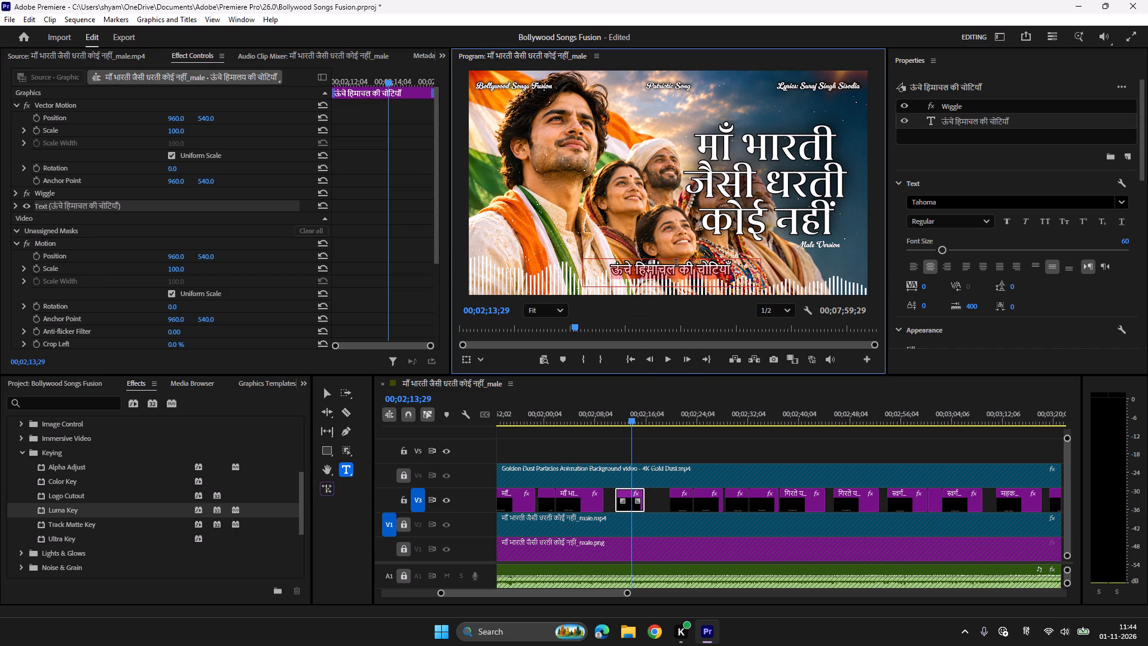
click(679, 404)
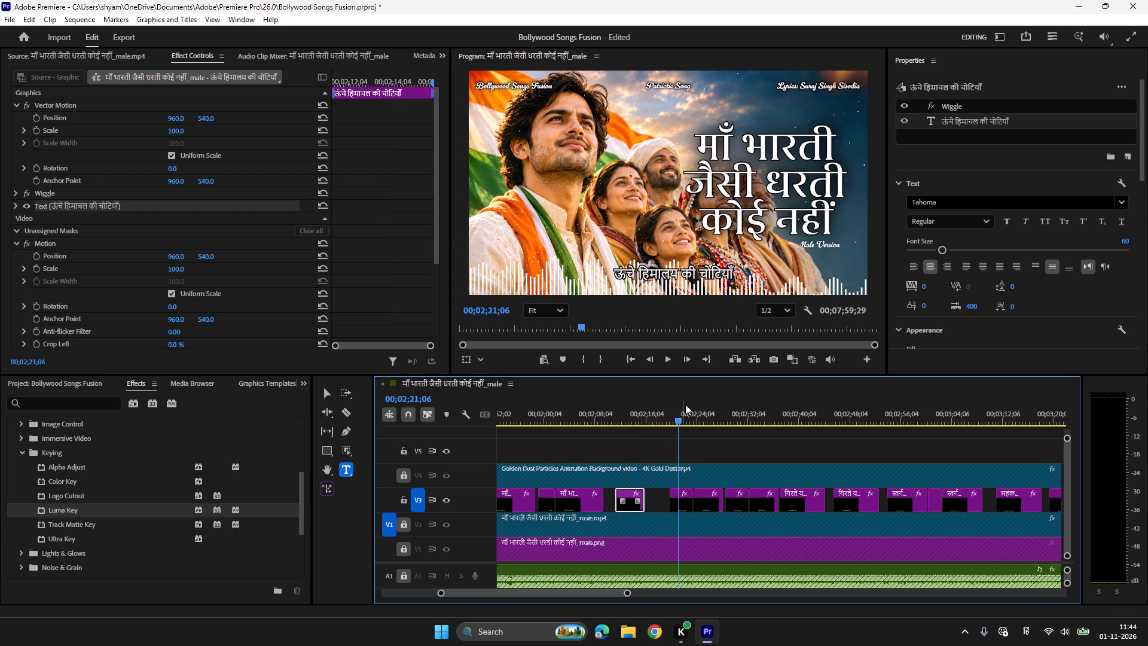
click(676, 270)
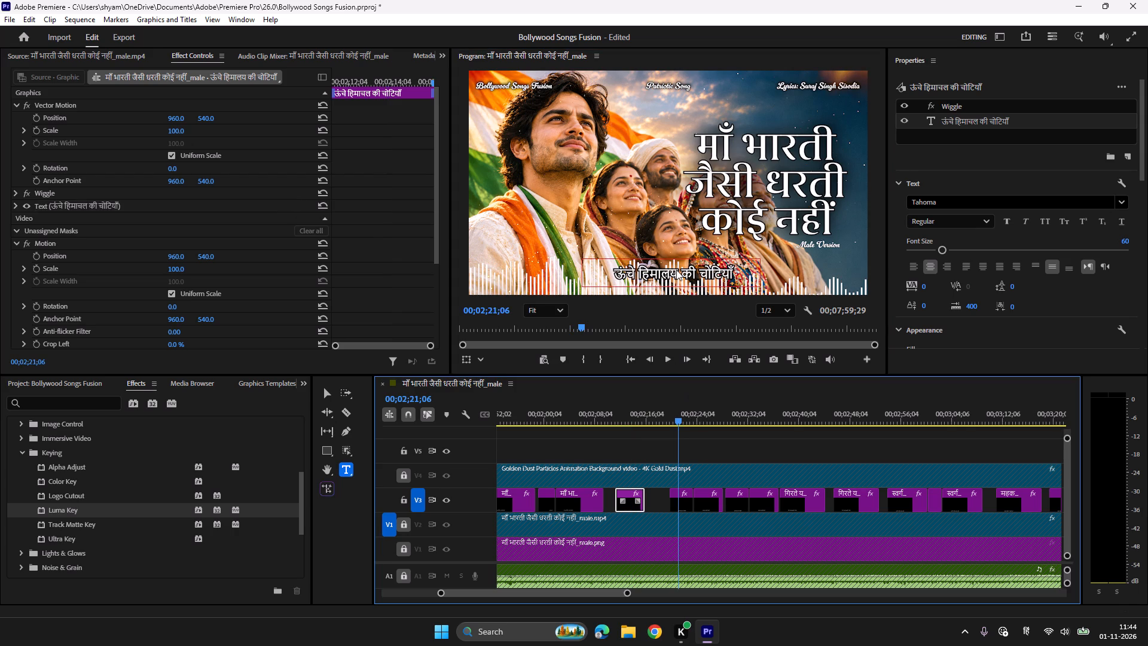
key(ctrl+a)
key(ctrl+v)
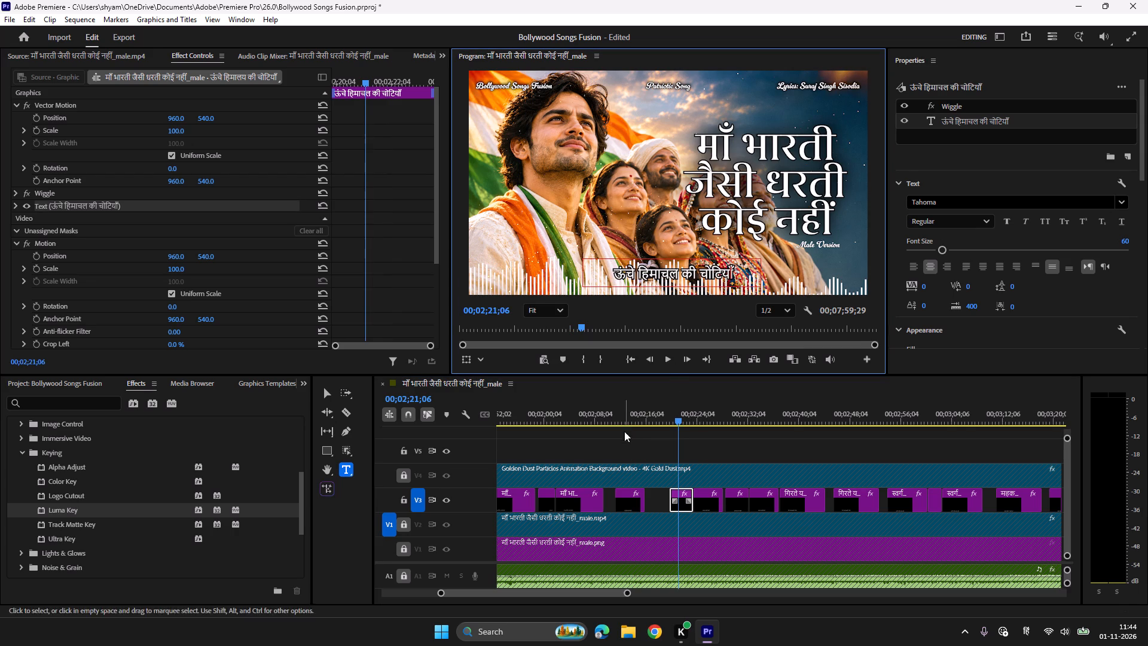
With English input active, play from ऊँचे हिमाचल की चोटियाँ through the first गिरते ये झरने clip, checking sync and keeping only unchecked clips selected.
click(624, 410)
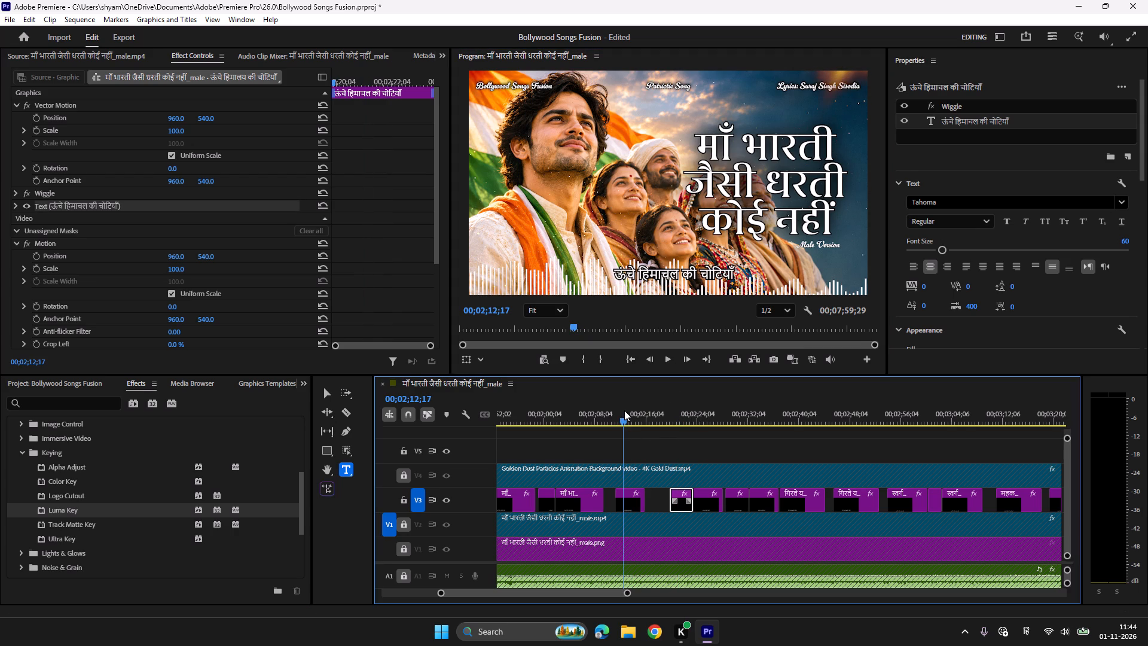
key(a)
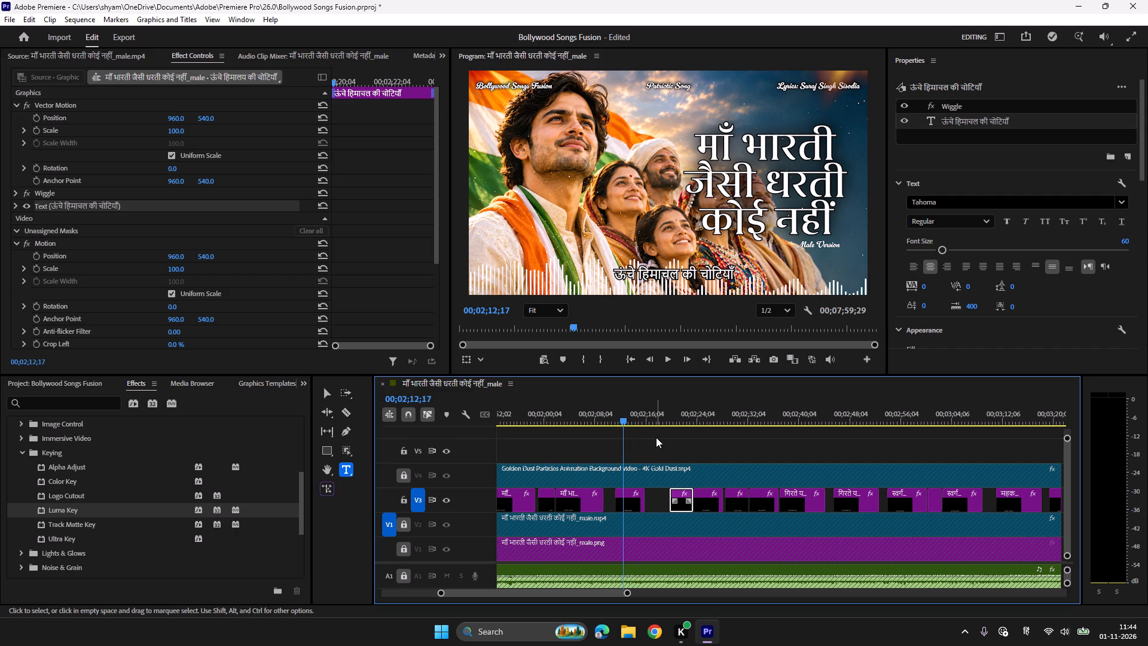
key(super+space)
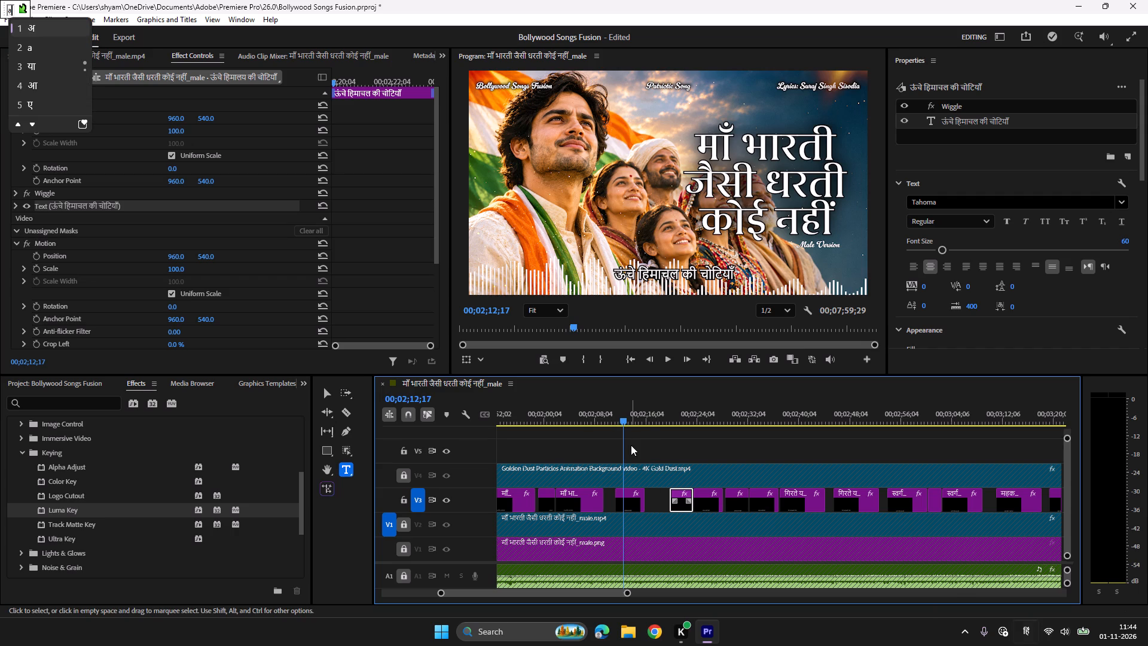
key(a)
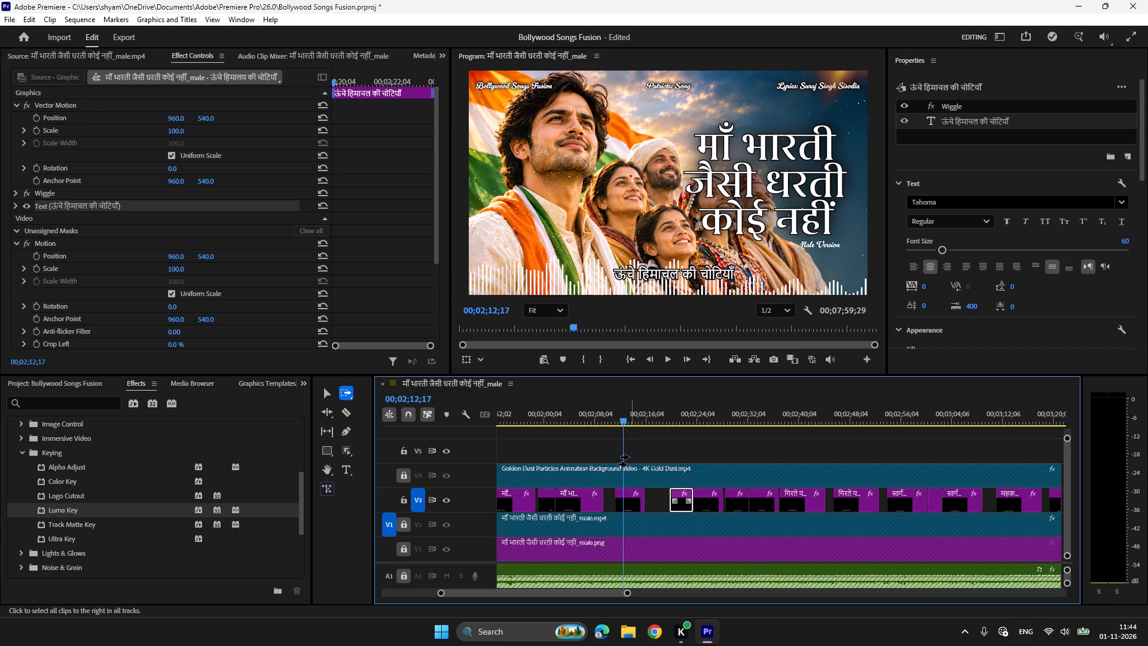
click(621, 412)
key(space)
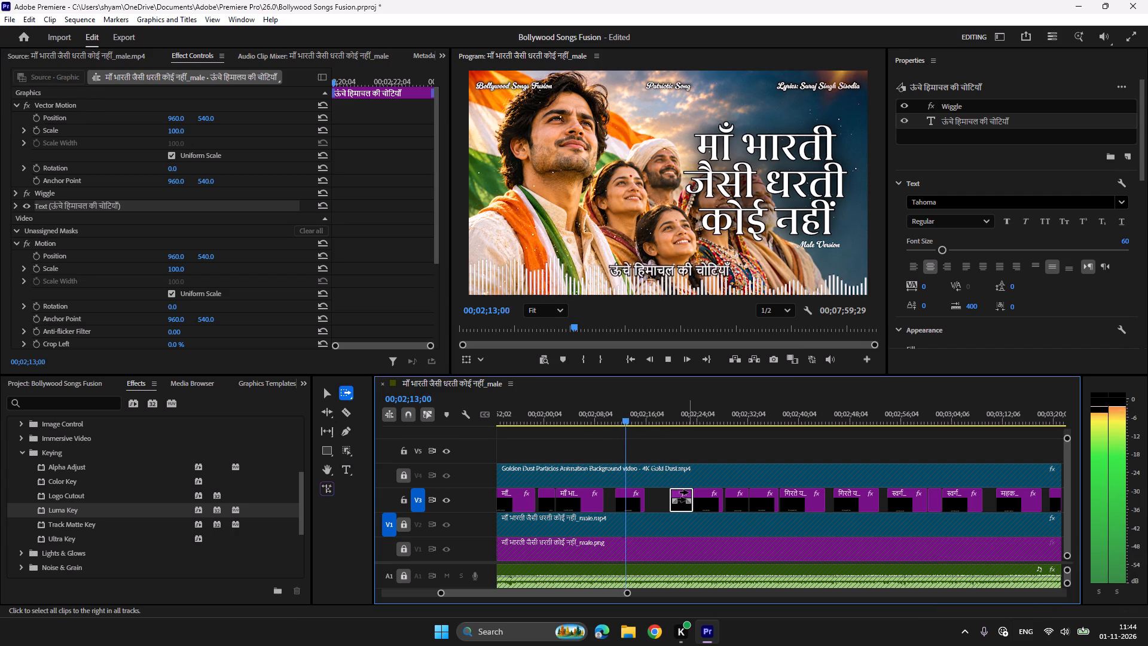
click(692, 494)
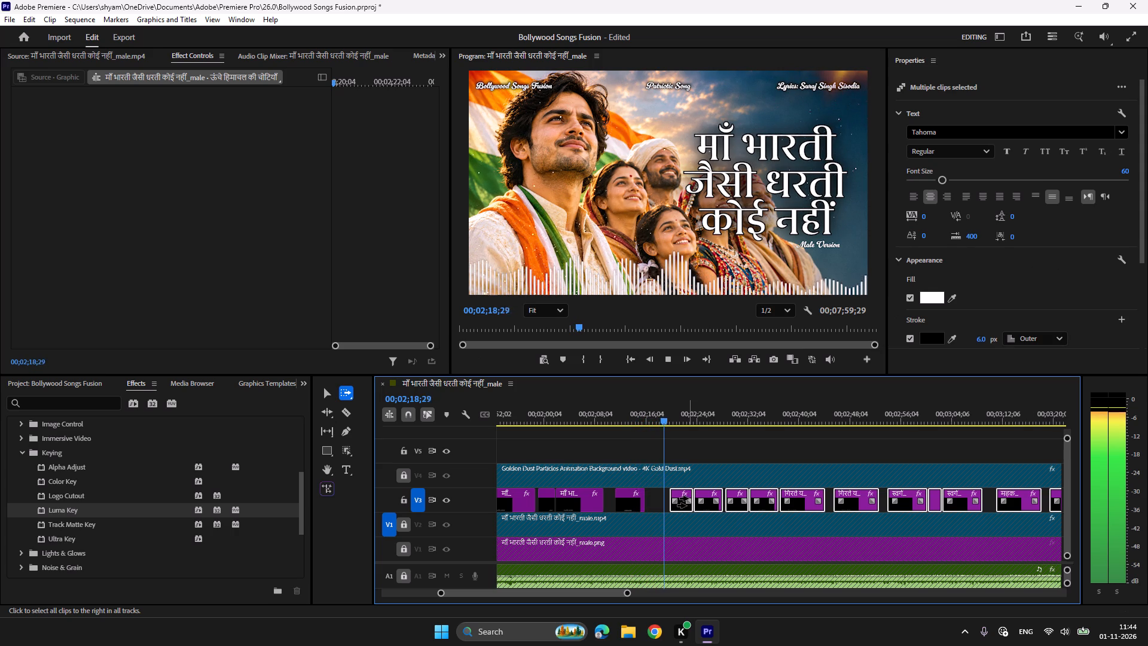
scroll(717, 500, down, 2)
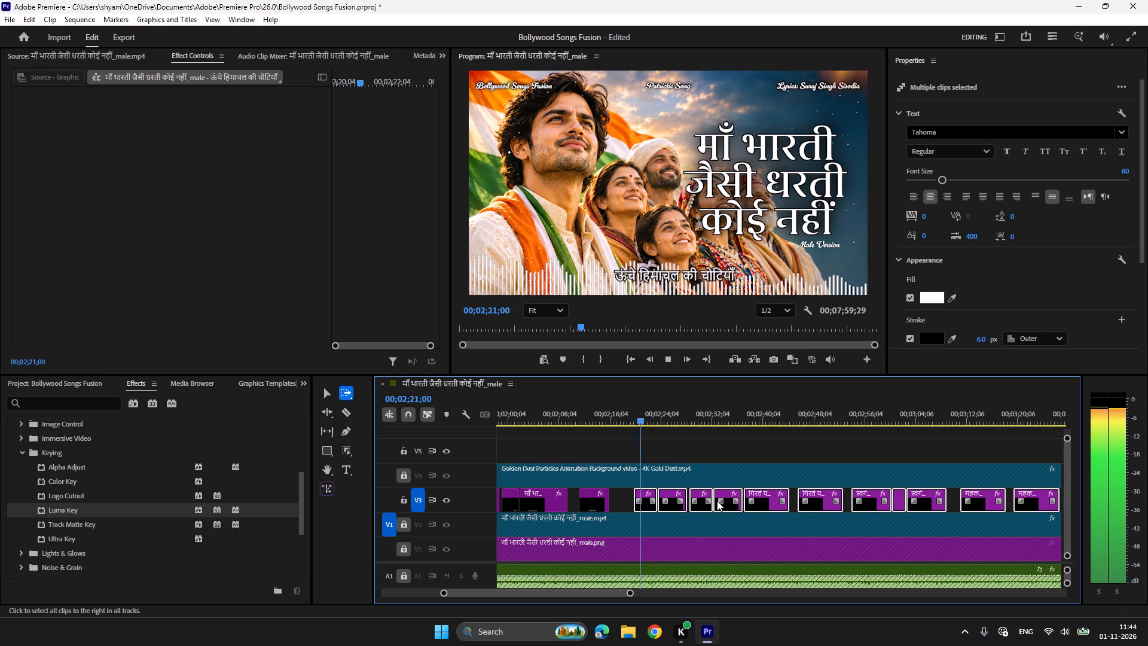
scroll(689, 498, down, 2)
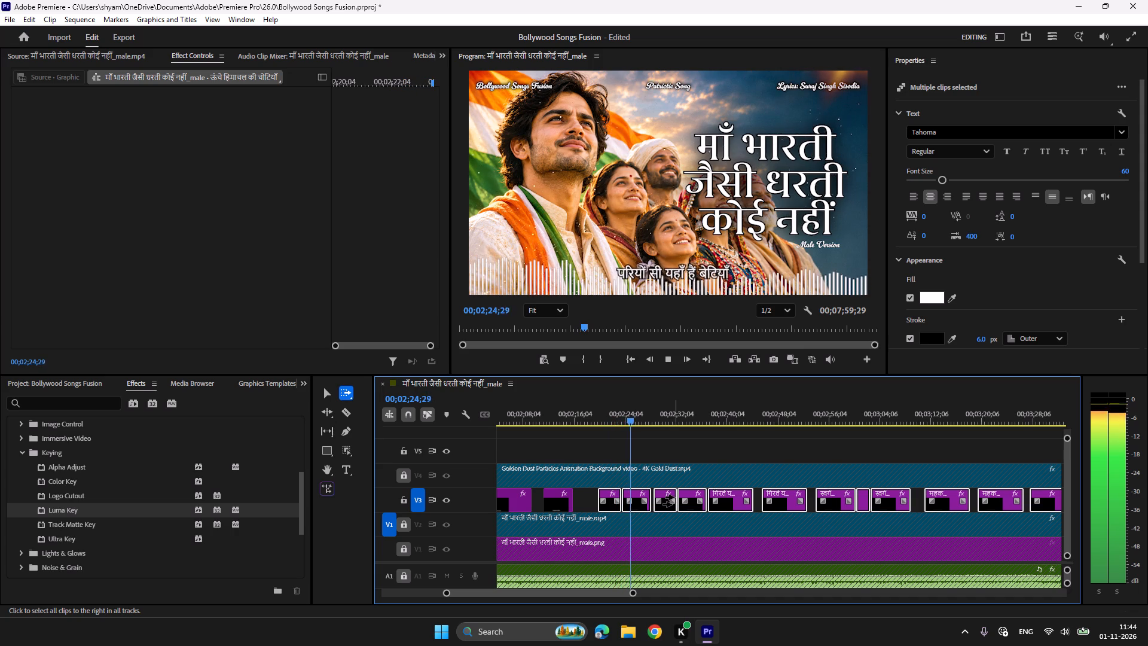
click(674, 497)
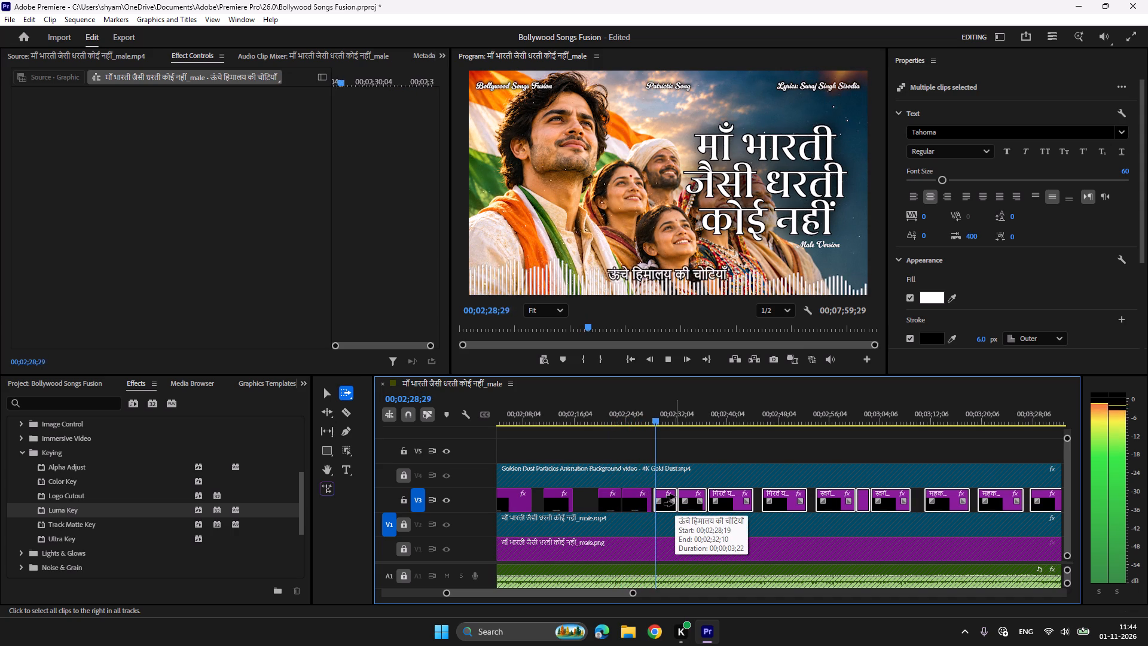
click(707, 501)
scroll(706, 501, down, 2)
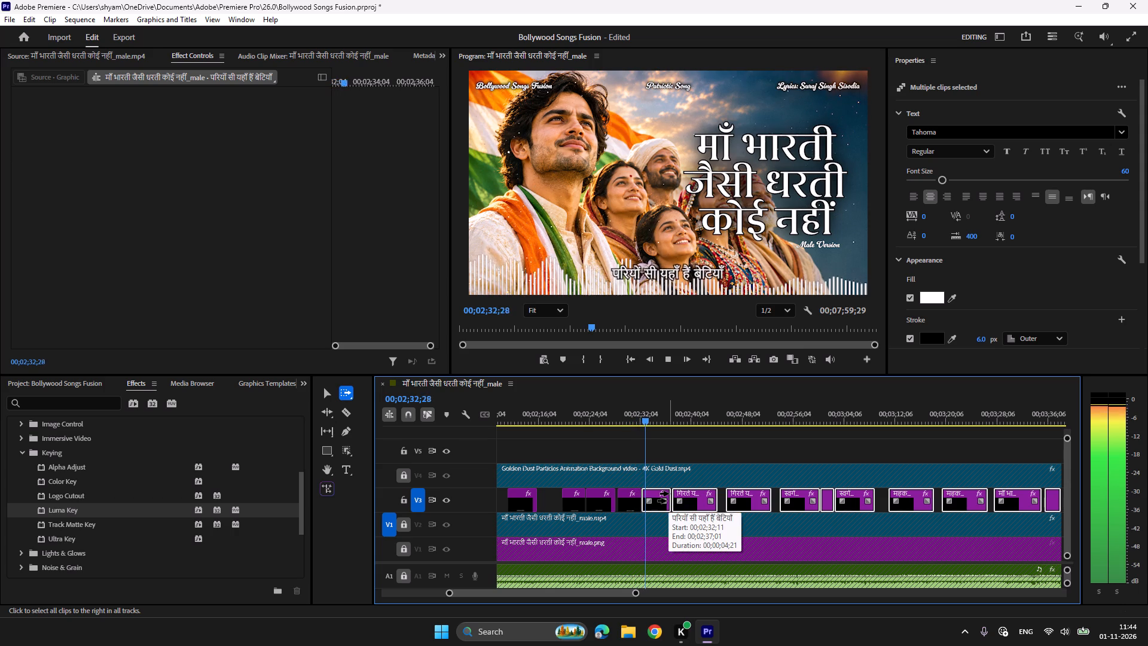
click(697, 493)
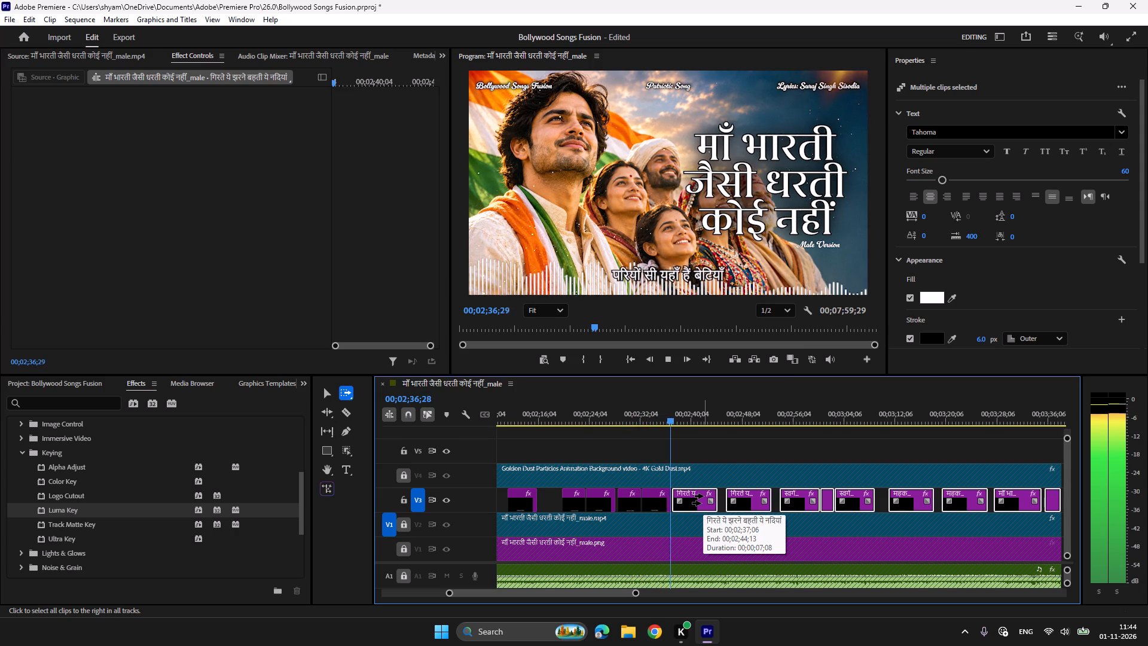
scroll(703, 496, down, 3)
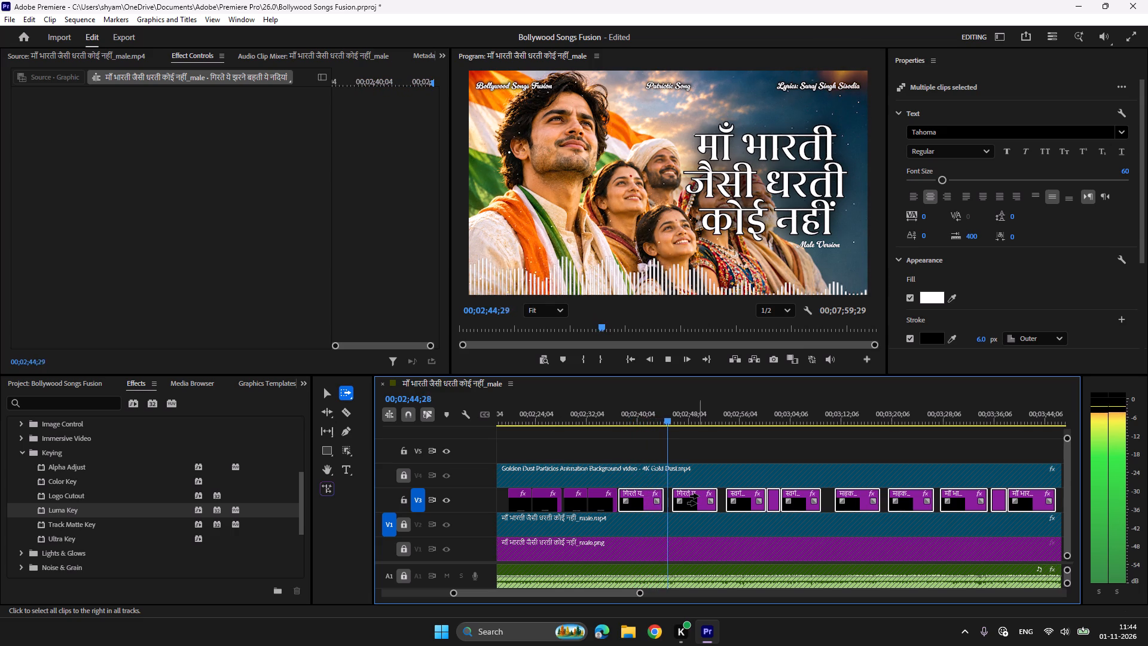
Find where the repeated गिरते ये झरने बहती ये नदियां vocal begins and move all clips from that repeat onward to start at 00;02;45;27.
key(space)
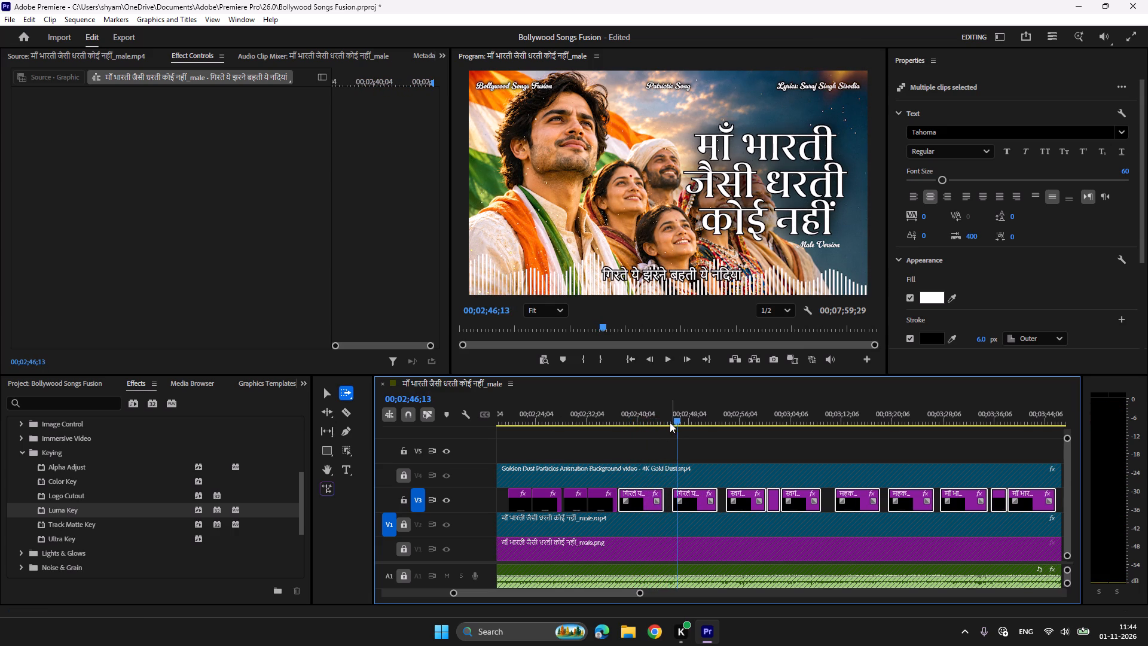
click(670, 416)
key(space)
key(space)
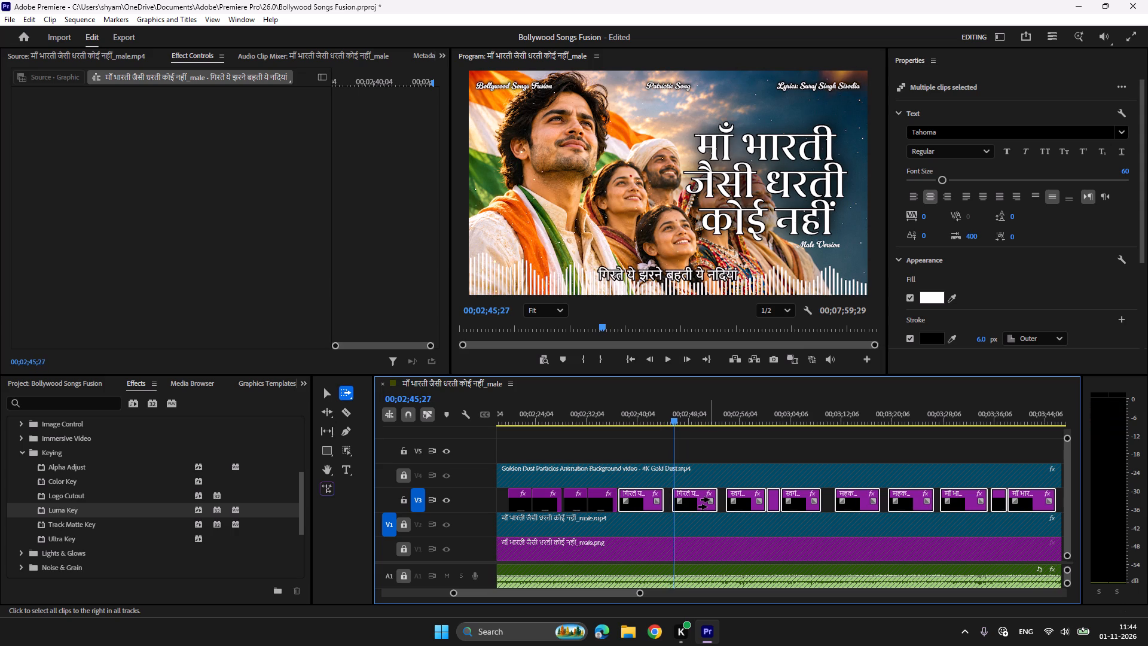
click(709, 499)
click(698, 499)
click(697, 498)
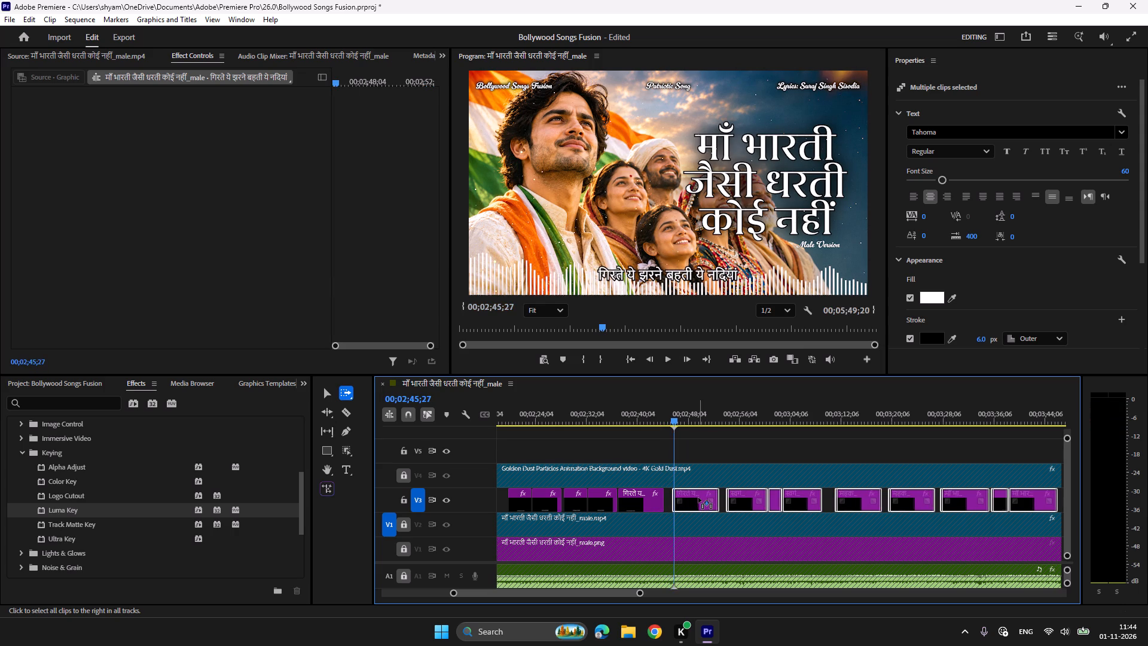
Play through the repeated गिरते line and the first स्वर्ग में भी ऐसा नज़ारा नहीं clip, keeping only the unchecked clips selected.
key(space)
scroll(699, 498, down, 4)
click(682, 495)
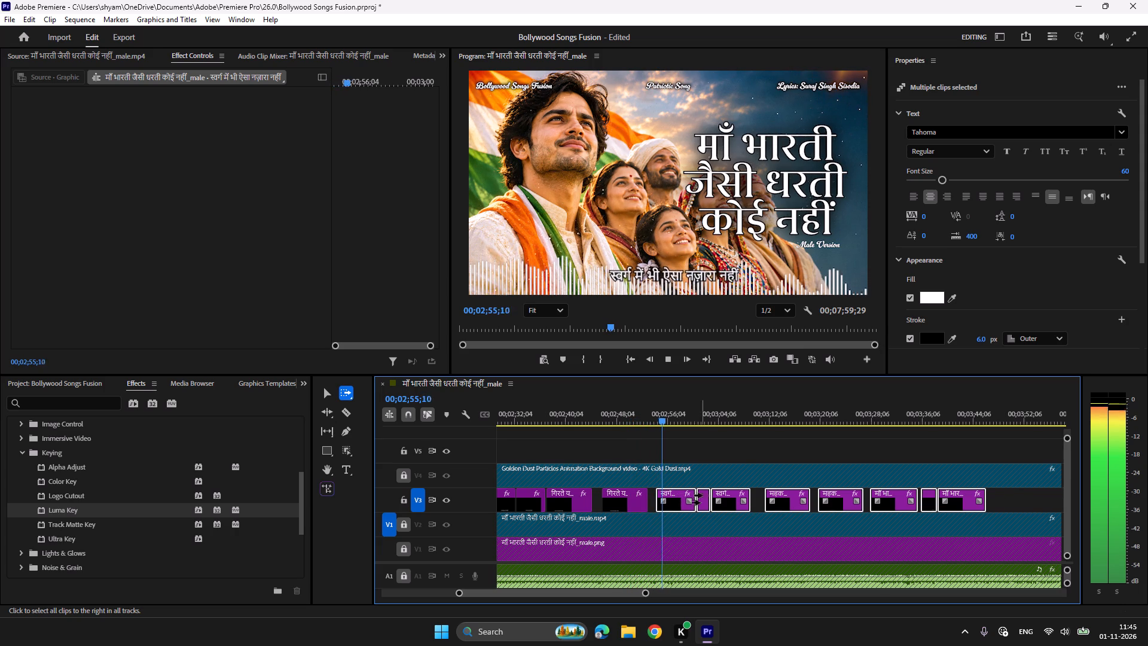
click(710, 495)
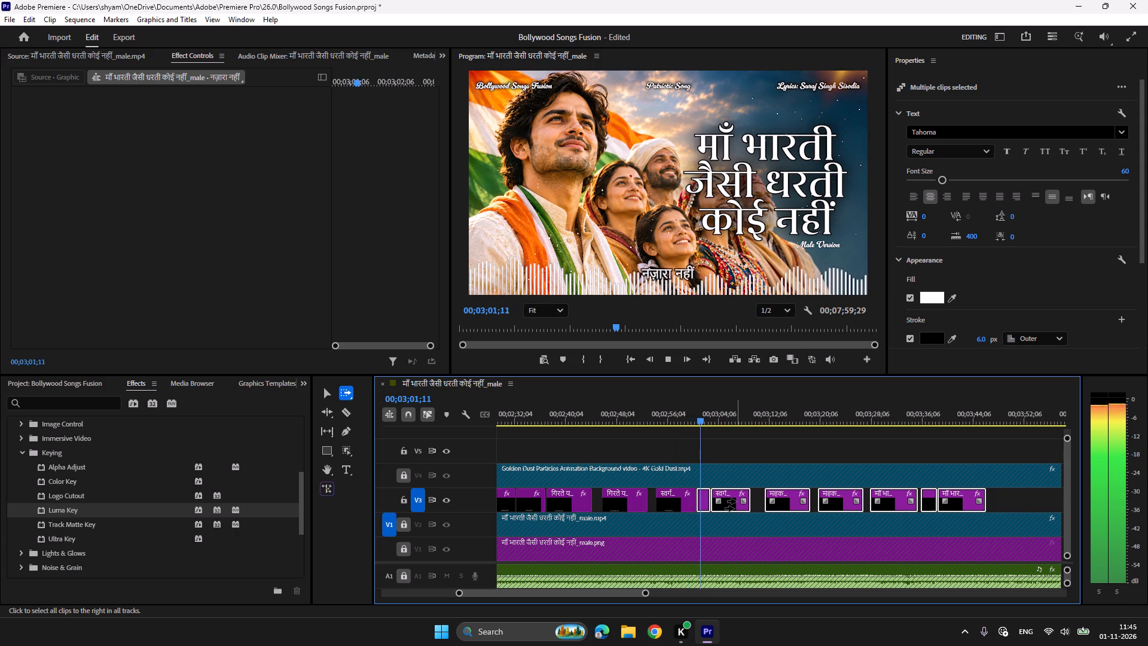
Replay the start of the short नज़ारा नहीं clip several times to find where its vocal begins.
key(space)
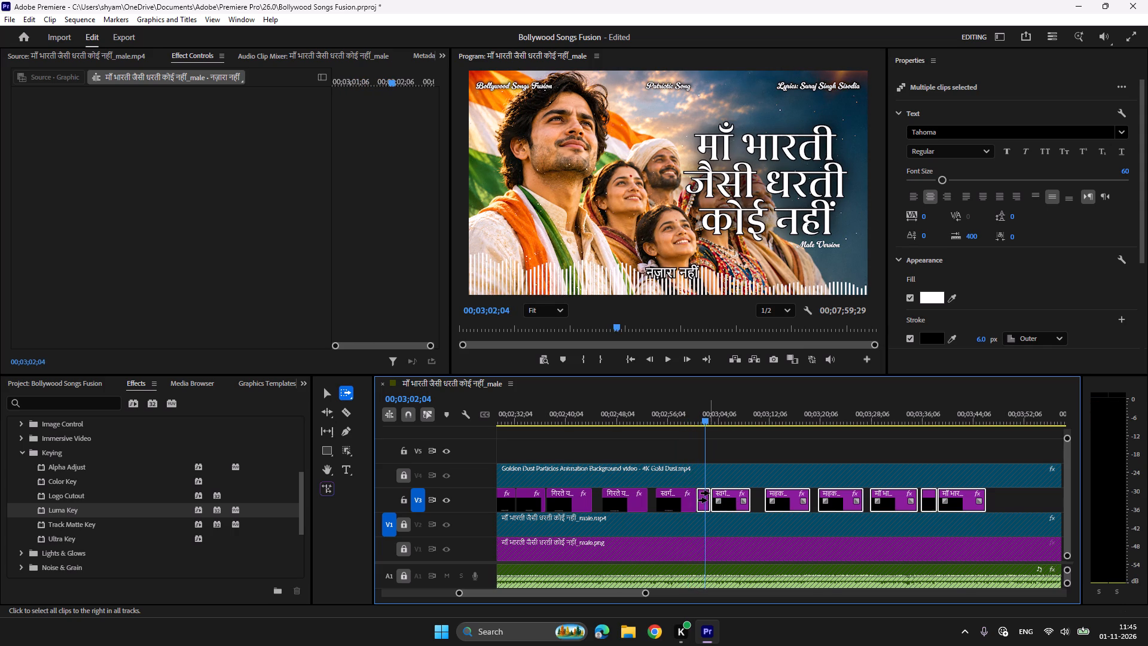
click(698, 420)
key(space)
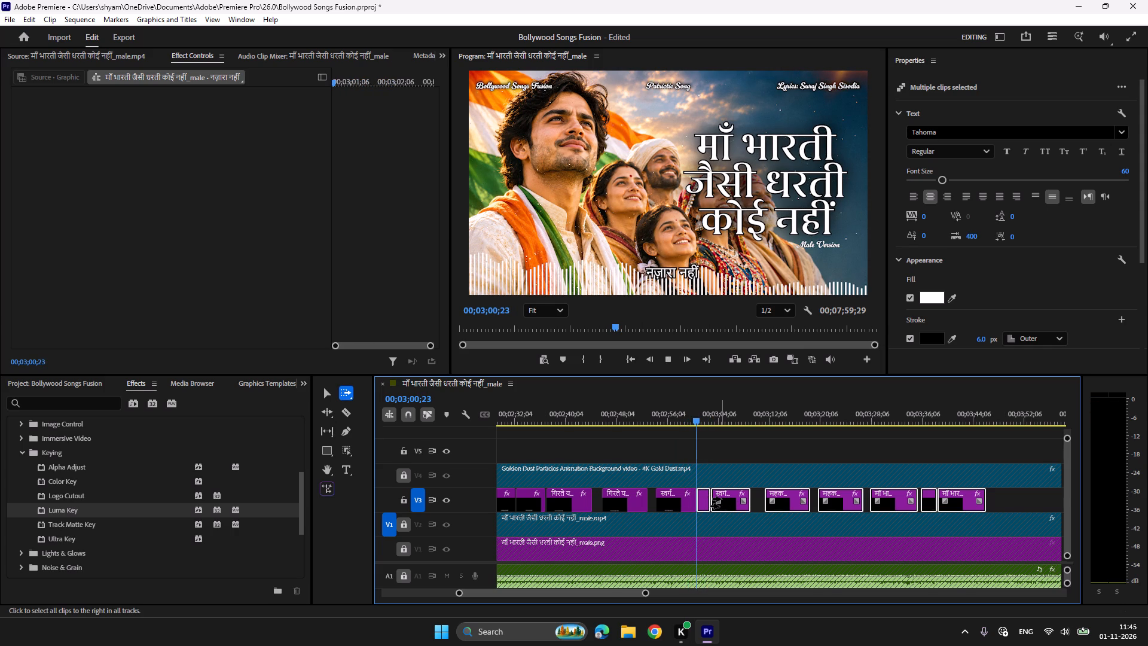
key(space)
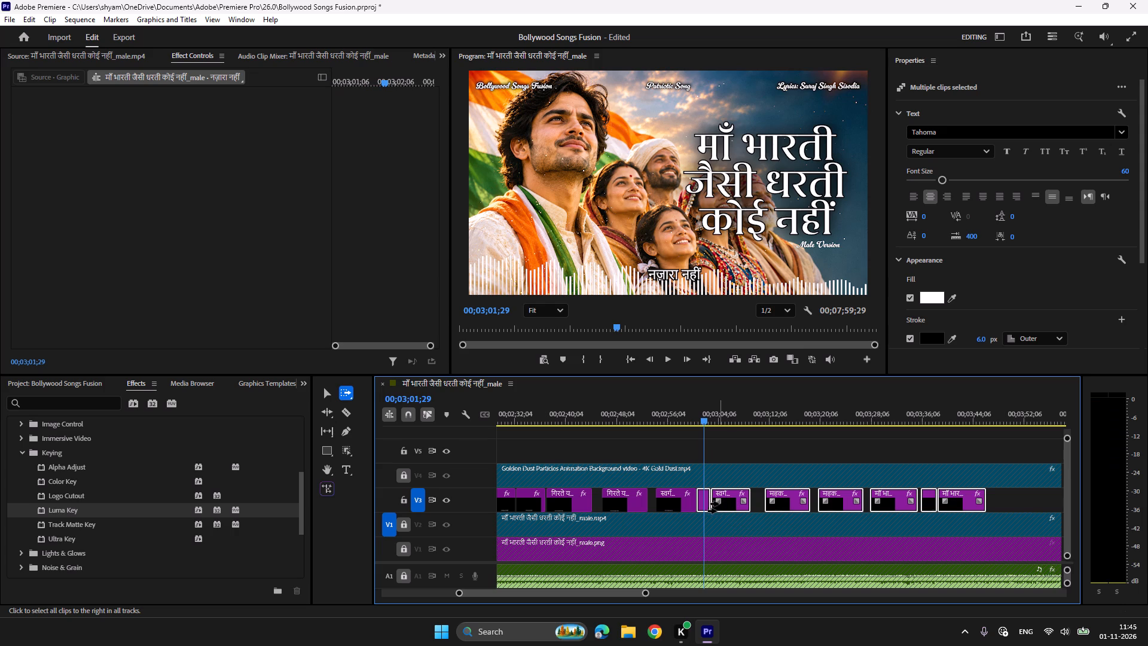
click(696, 414)
key(space)
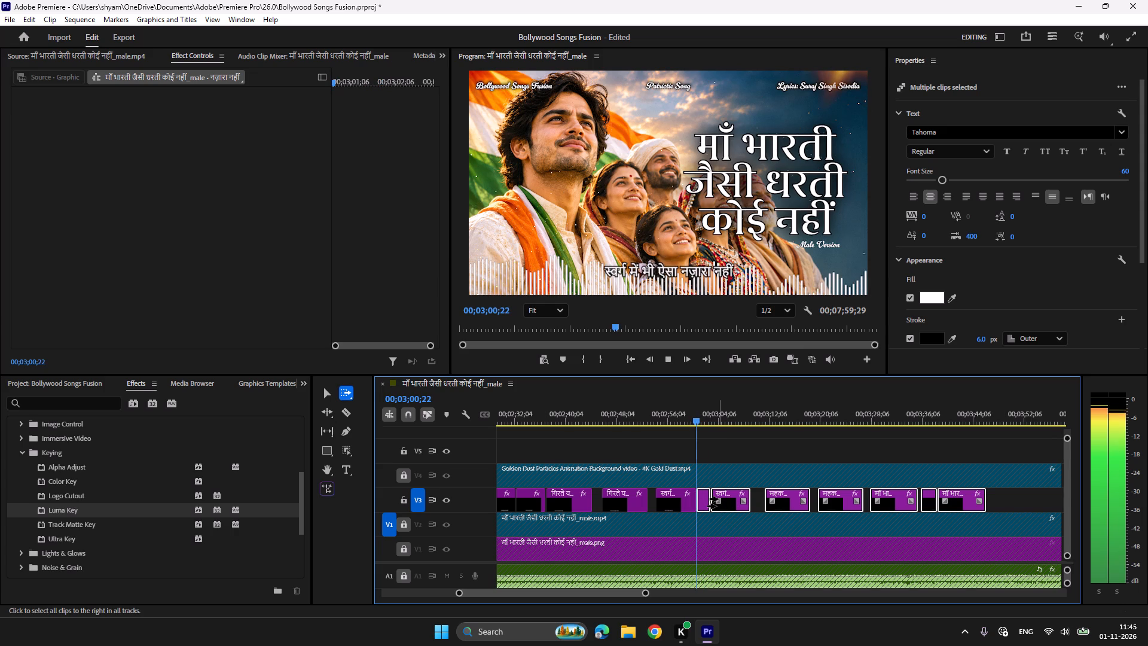
key(space)
key(space)
key(space)
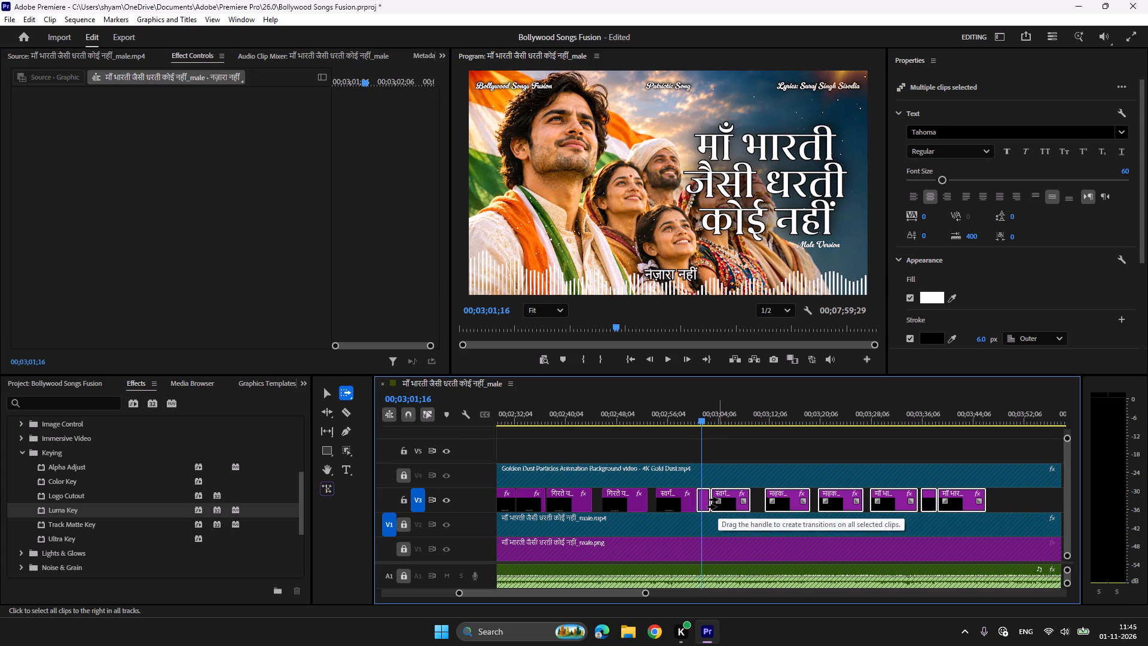
Hide the Golden Dust Particles video track, leaving it locked.
click(405, 474)
click(447, 473)
click(398, 473)
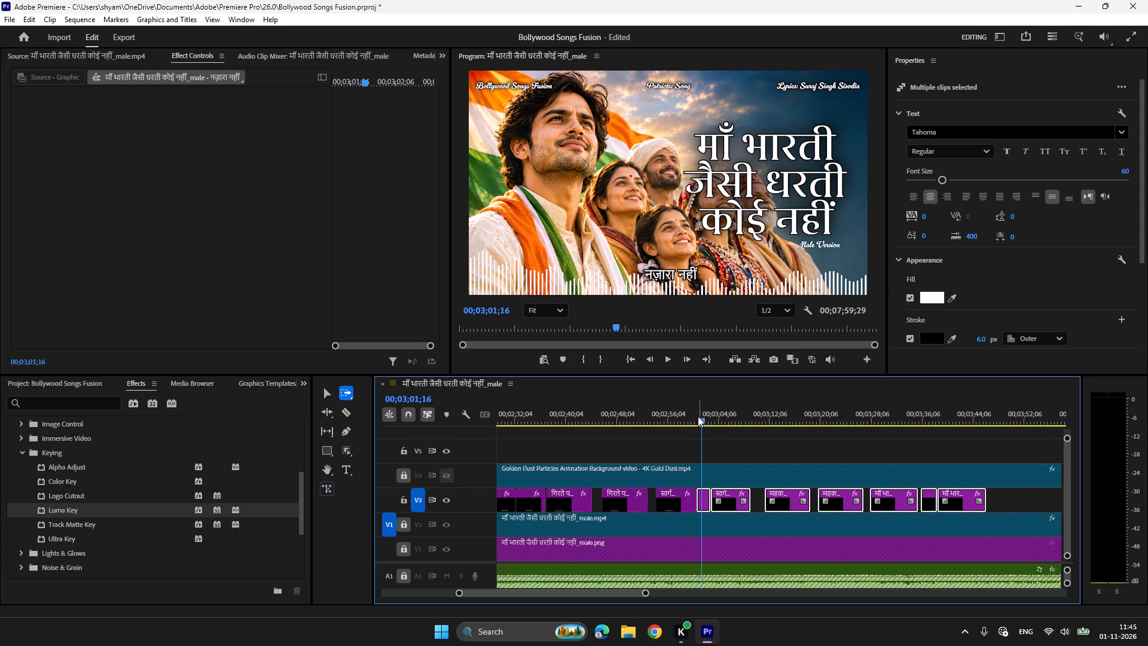
Locate the नज़ारा नहीं vocal by playback and move all clips from the short नज़ारा नहीं clip onward to start at 00;03;01;27.
click(691, 412)
key(space)
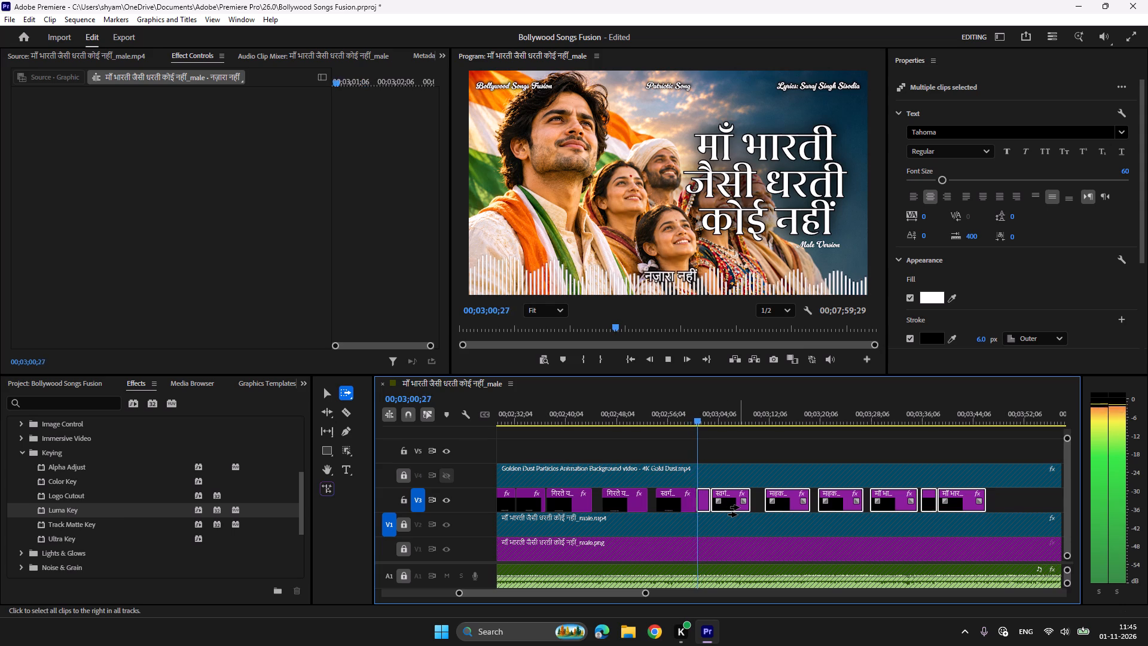
key(space)
click(714, 495)
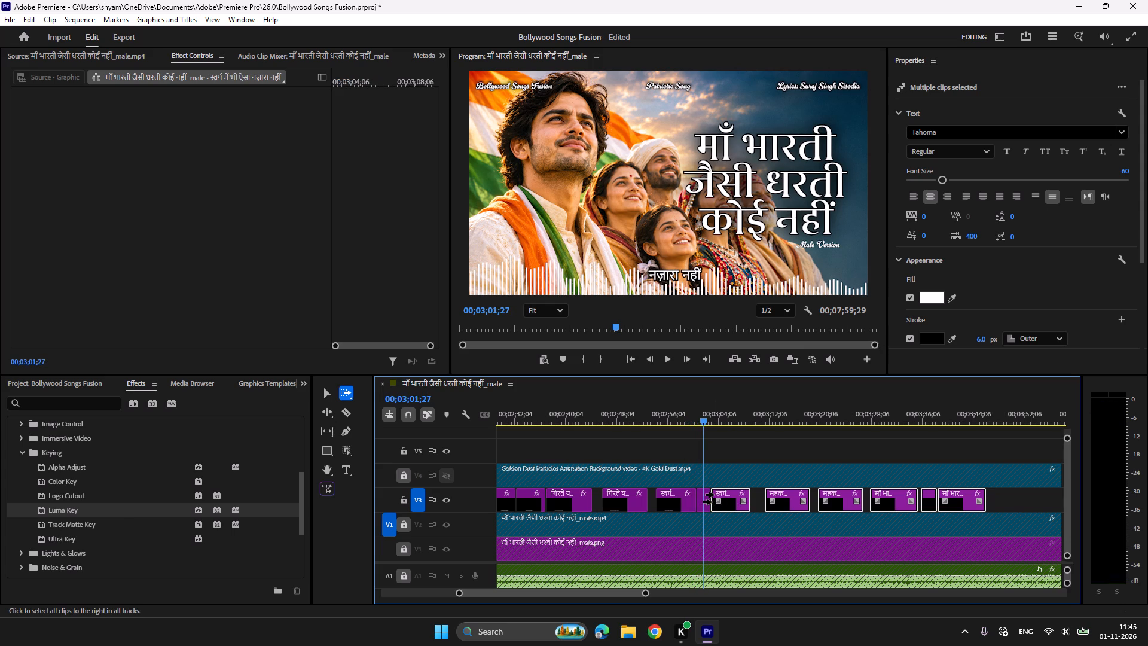
click(706, 495)
click(709, 495)
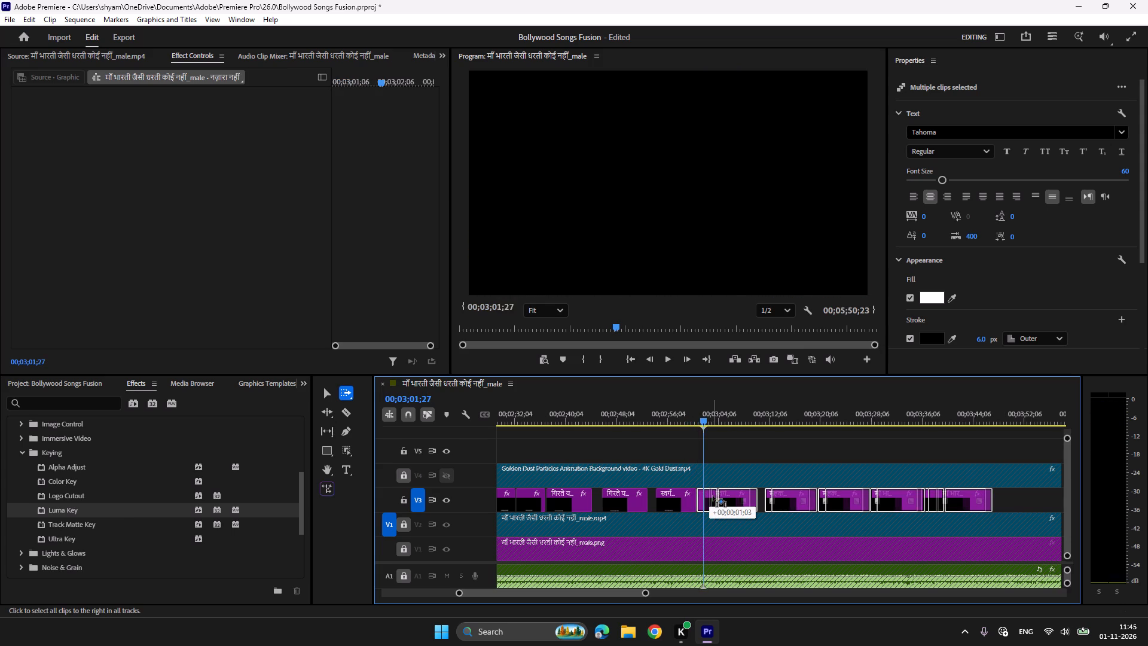
Extend the end of the first स्वर्ग में भी ऐसा नज़ारा नहीं clip to meet the नज़ारा नहीं clip at 00;03;01;27.
key(v)
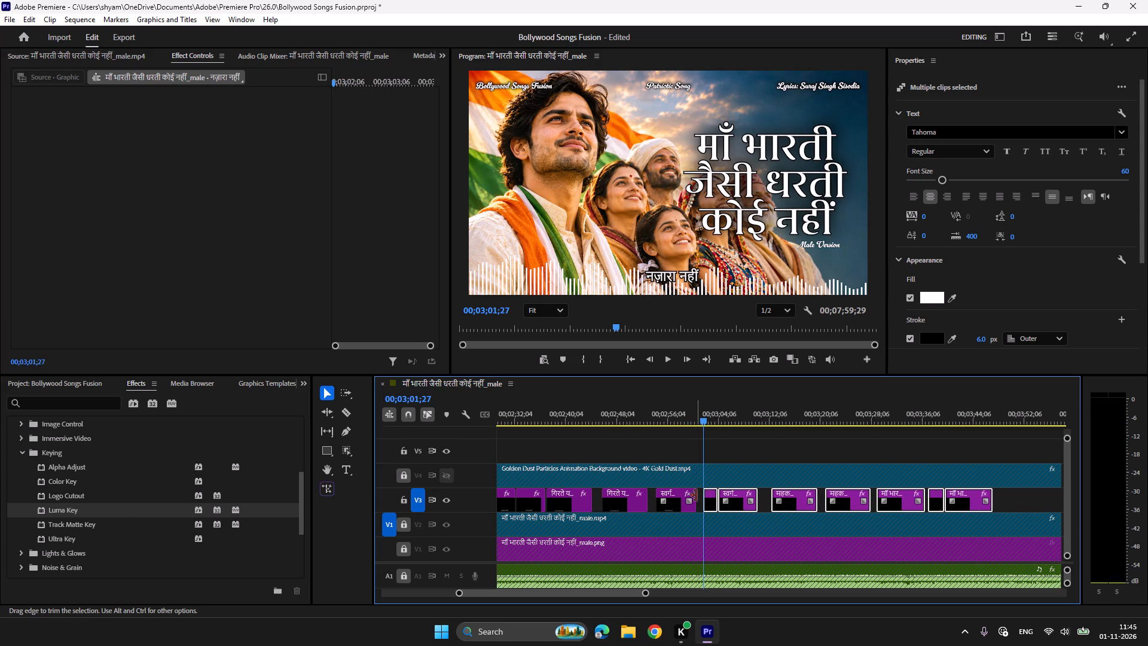
click(696, 495)
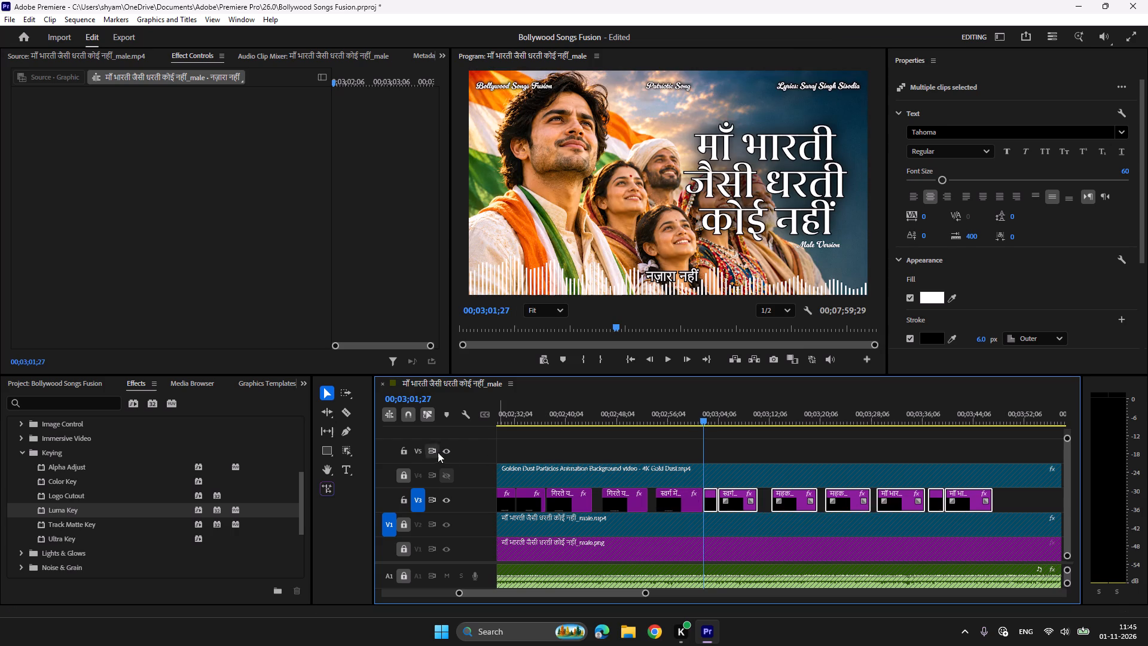
Lock the empty V5 track.
click(403, 452)
Locate the second स्वर्ग में भी ऐसा नज़ारा नहीं vocal by playback and move its clip and all following clips to start at 00;03;05;15.
click(695, 410)
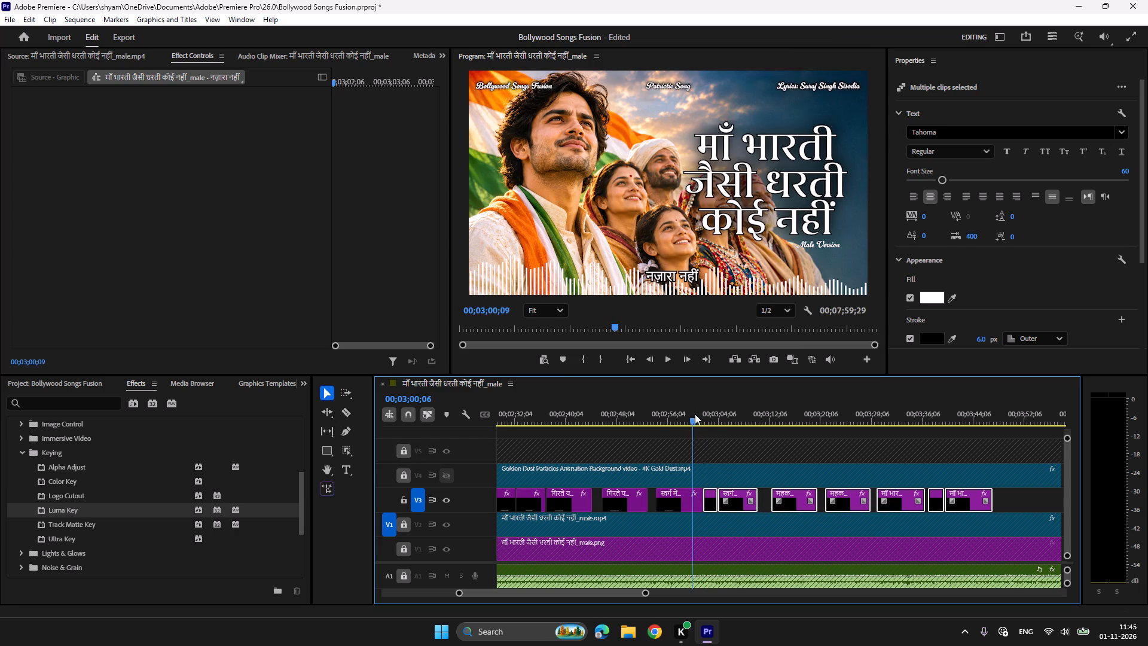
key(space)
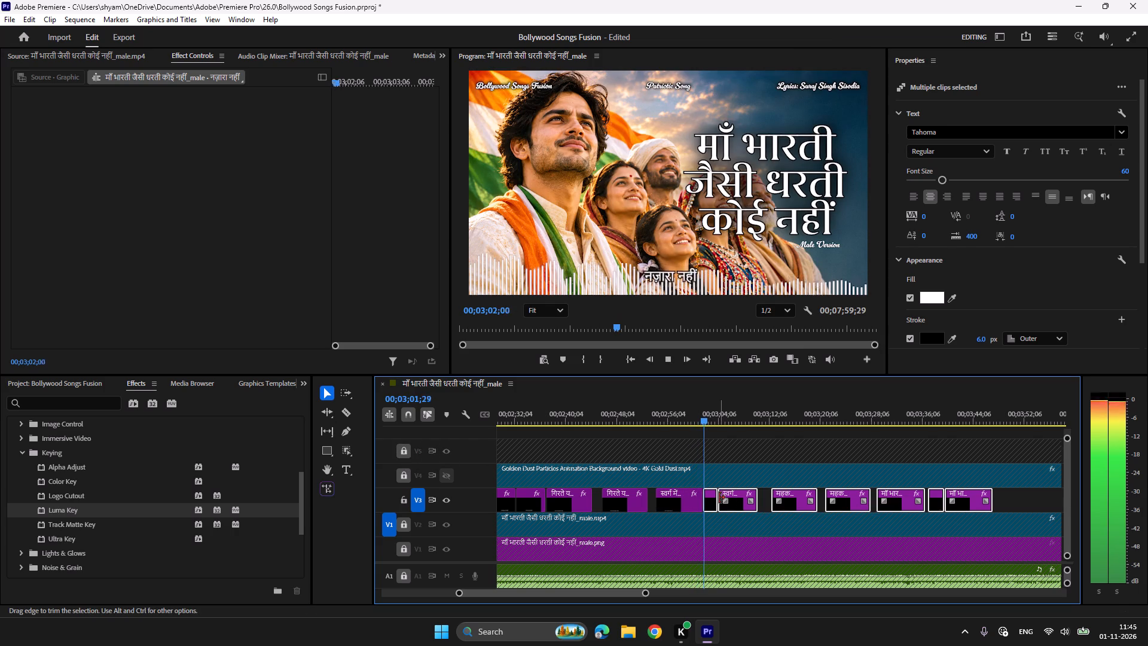
key(a)
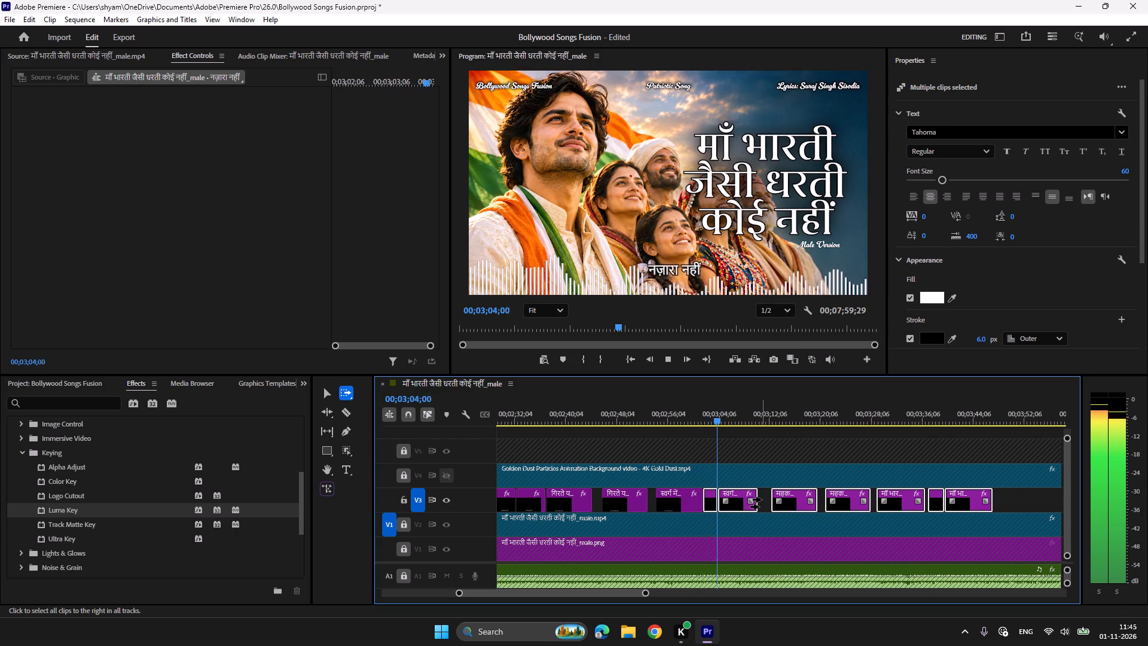
key(space)
key(space)
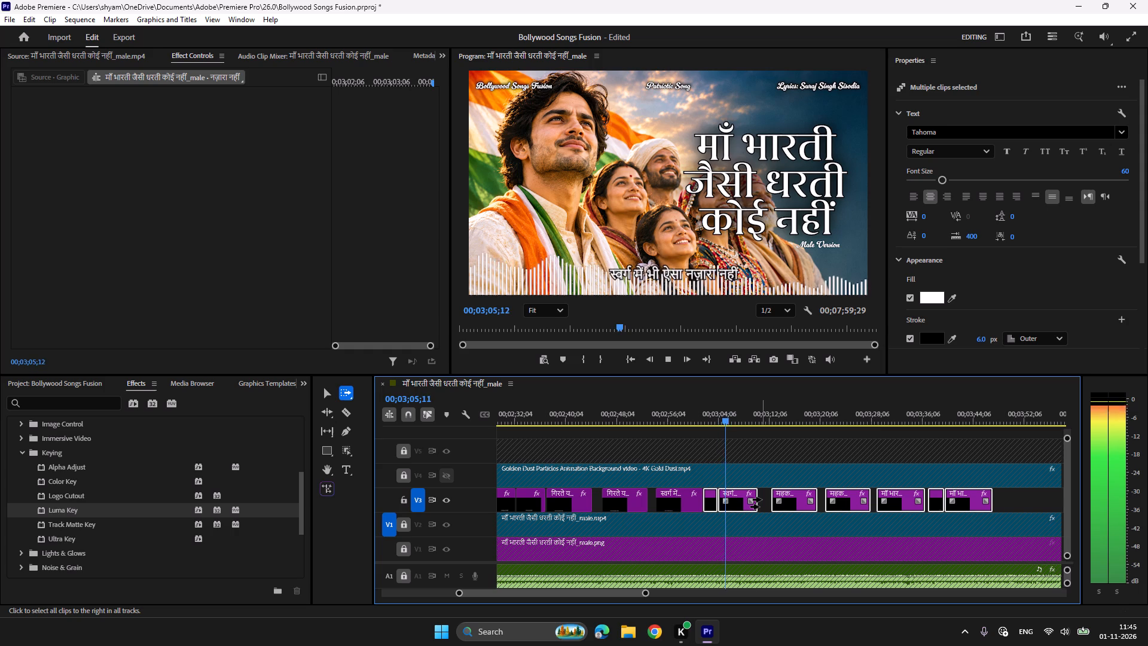
key(space)
click(721, 418)
key(space)
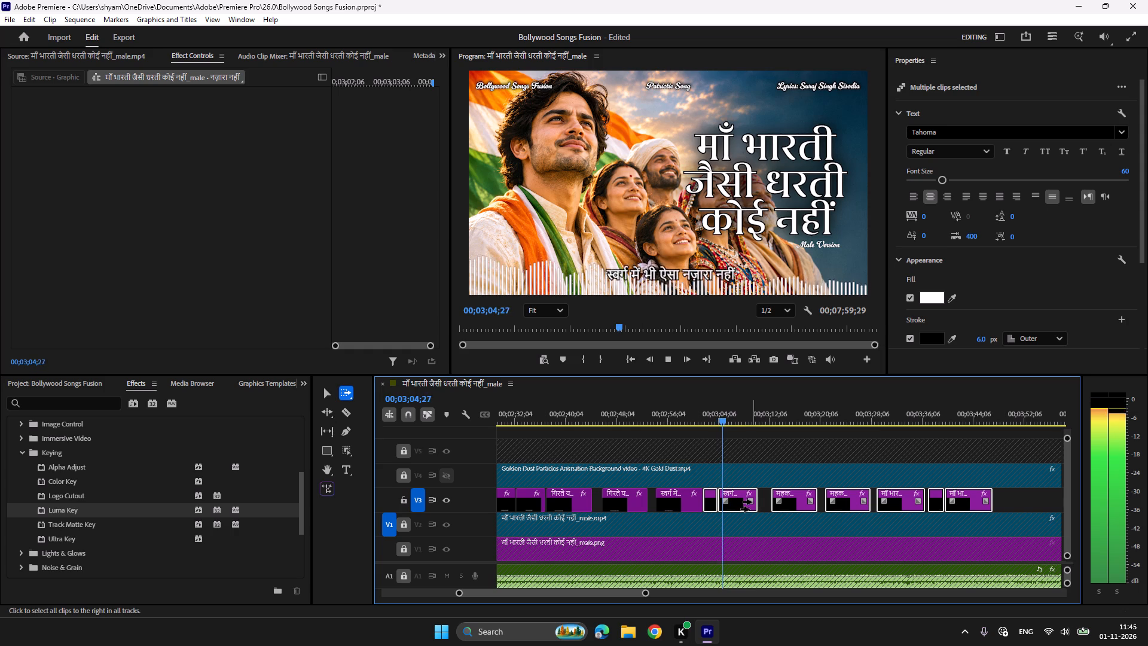
key(space)
click(750, 495)
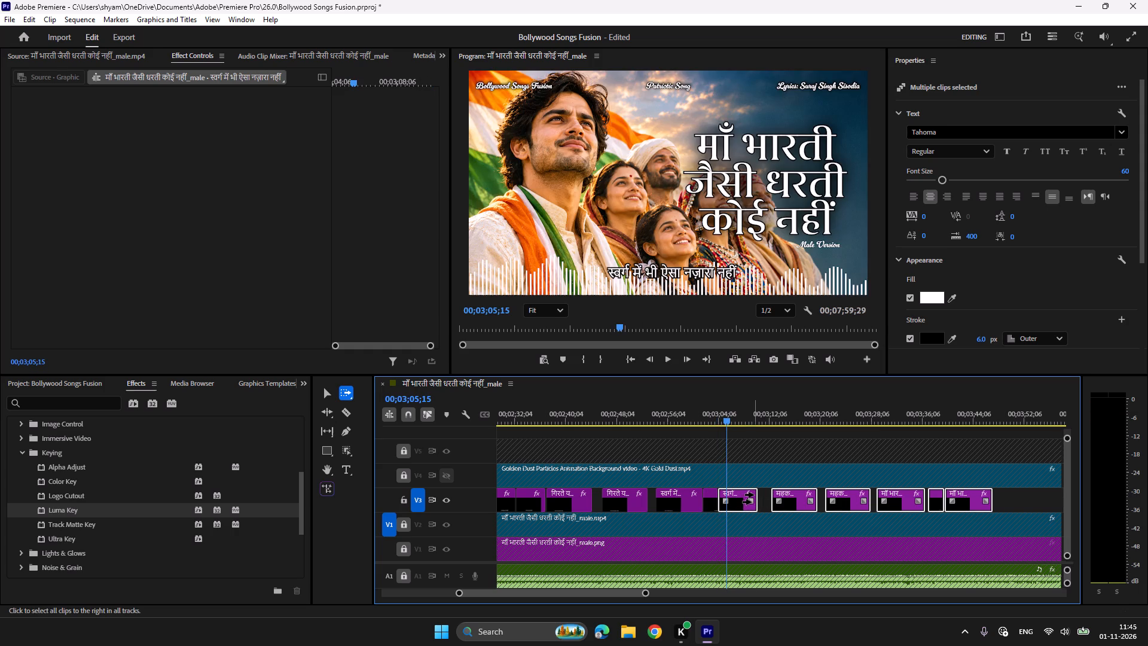
drag(743, 496, 749, 496)
Play to the end of the vocal and extend the second स्वर्ग में भी ऐसा नज़ारा नहीं clip's end to 00;03;13;10.
key(space)
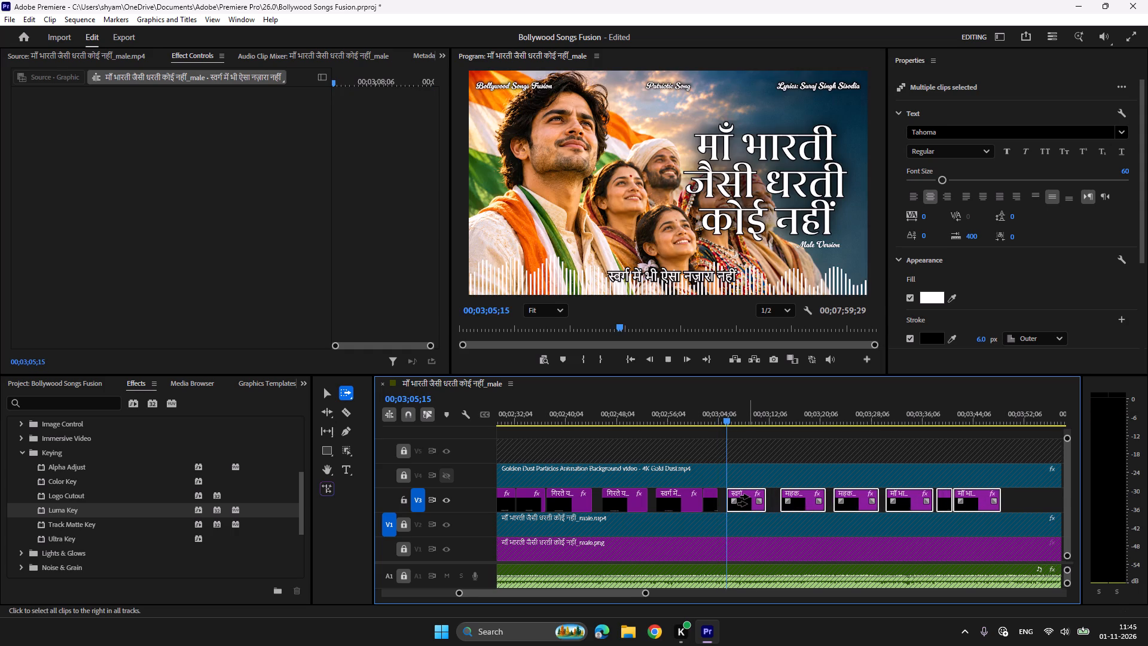
scroll(749, 496, down, 5)
scroll(710, 530, down, 2)
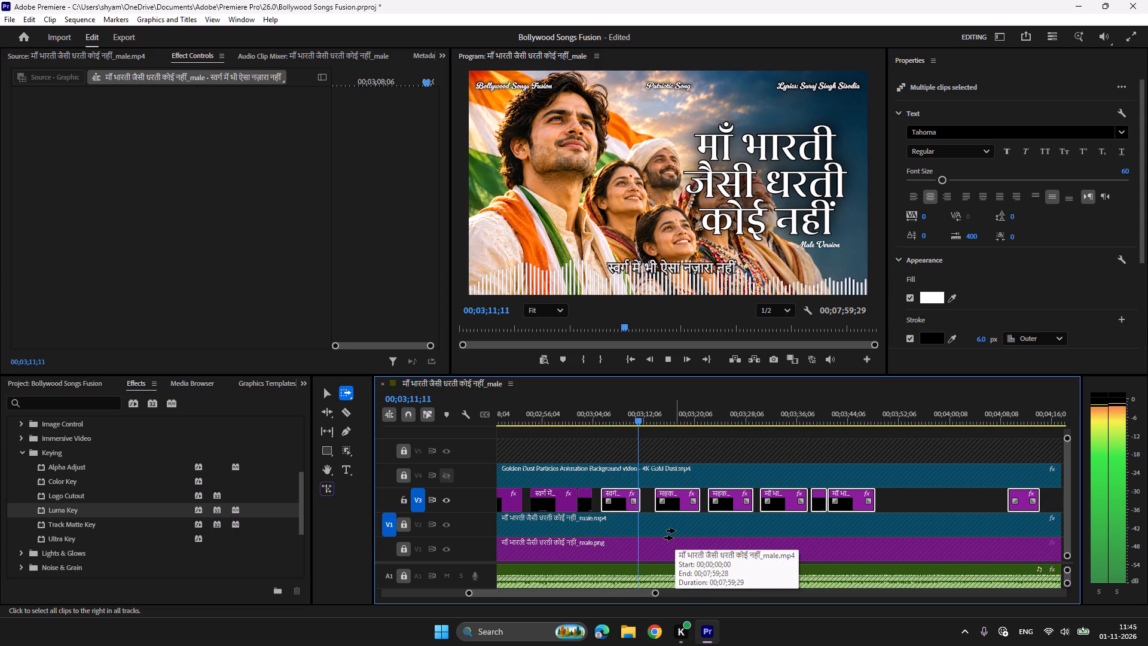
key(space)
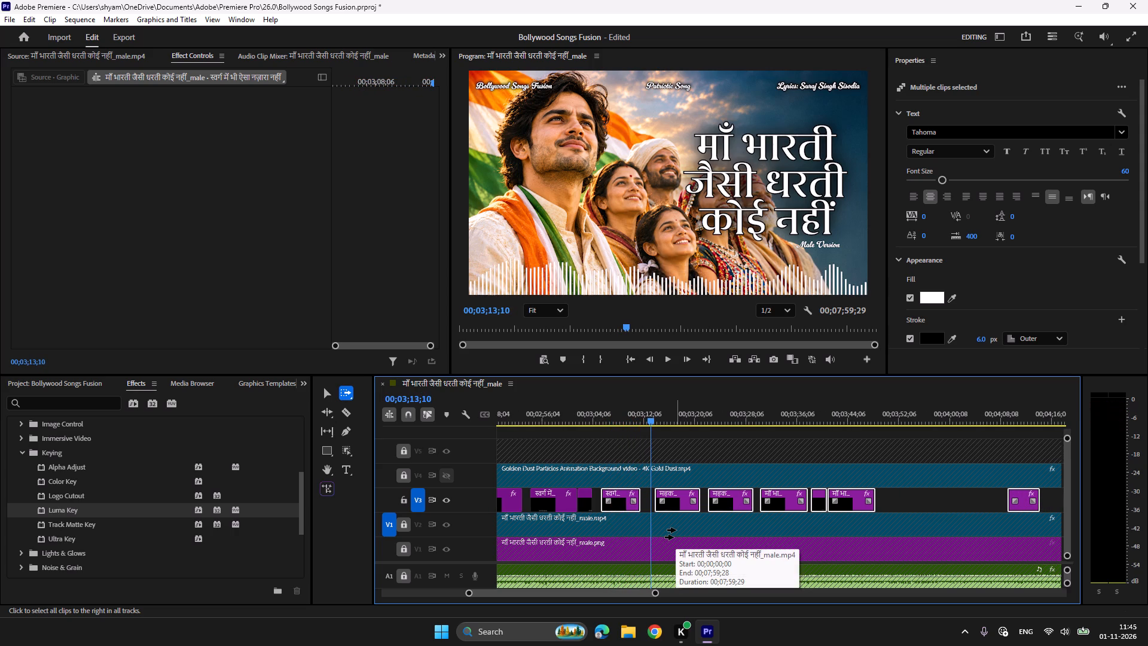
key(v)
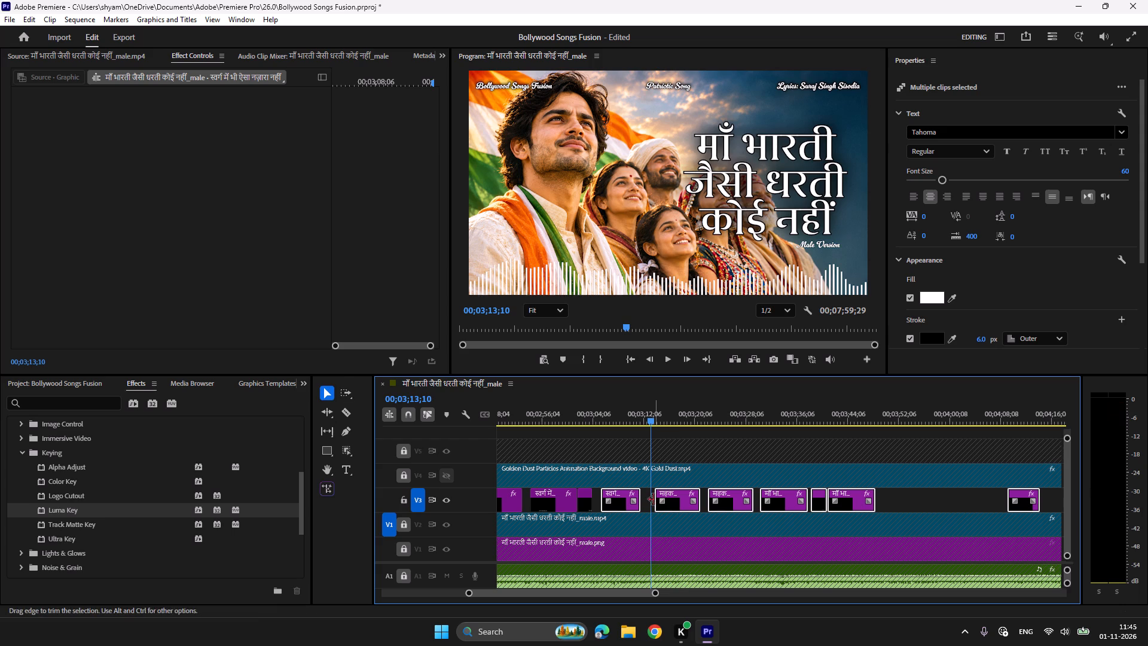
drag(639, 496, 645, 496)
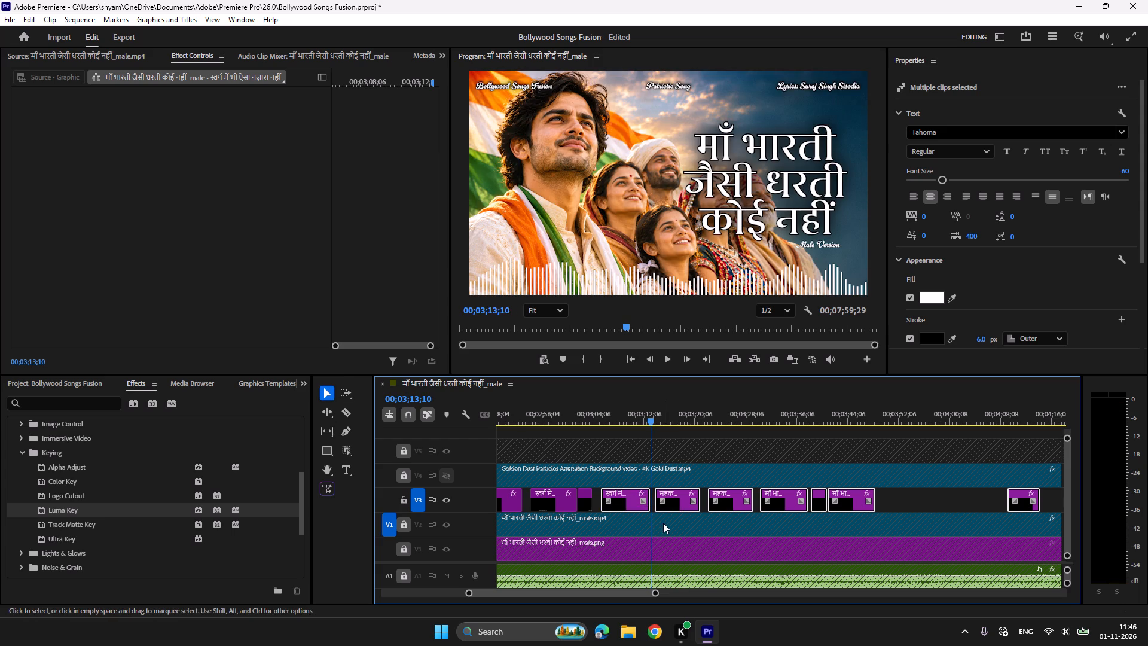
Check by playback the timing of the first महकती वादियाँ है हजारों यहाँ clip against the male vocals.
key(a)
click(689, 499)
click(683, 499)
key(space)
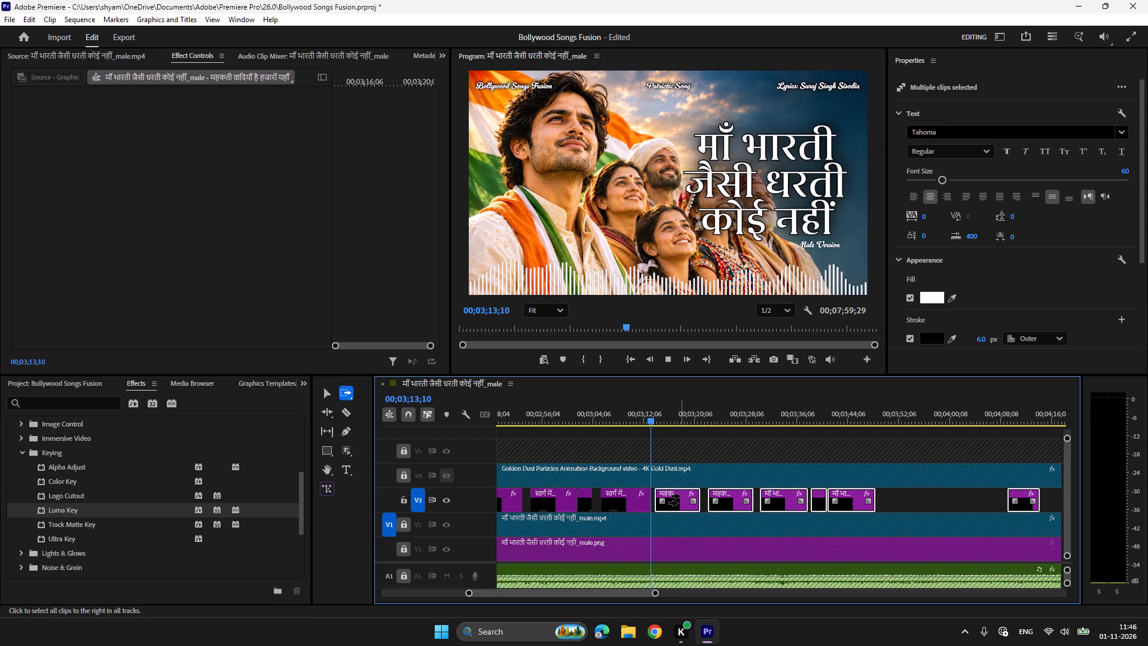
key(space)
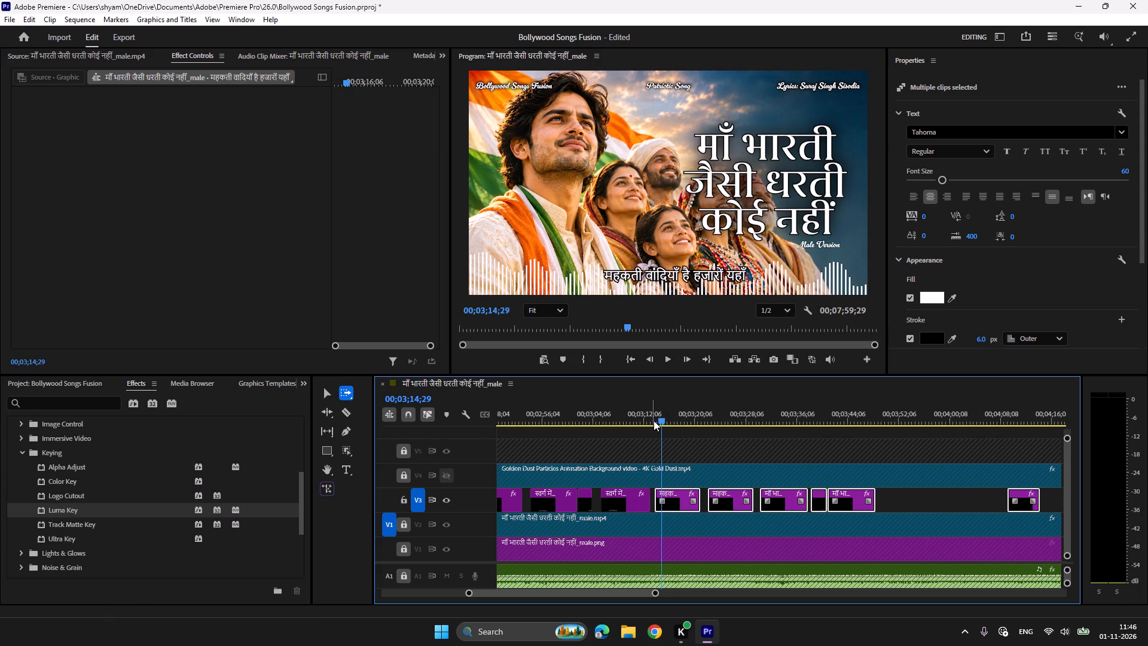
click(651, 416)
key(space)
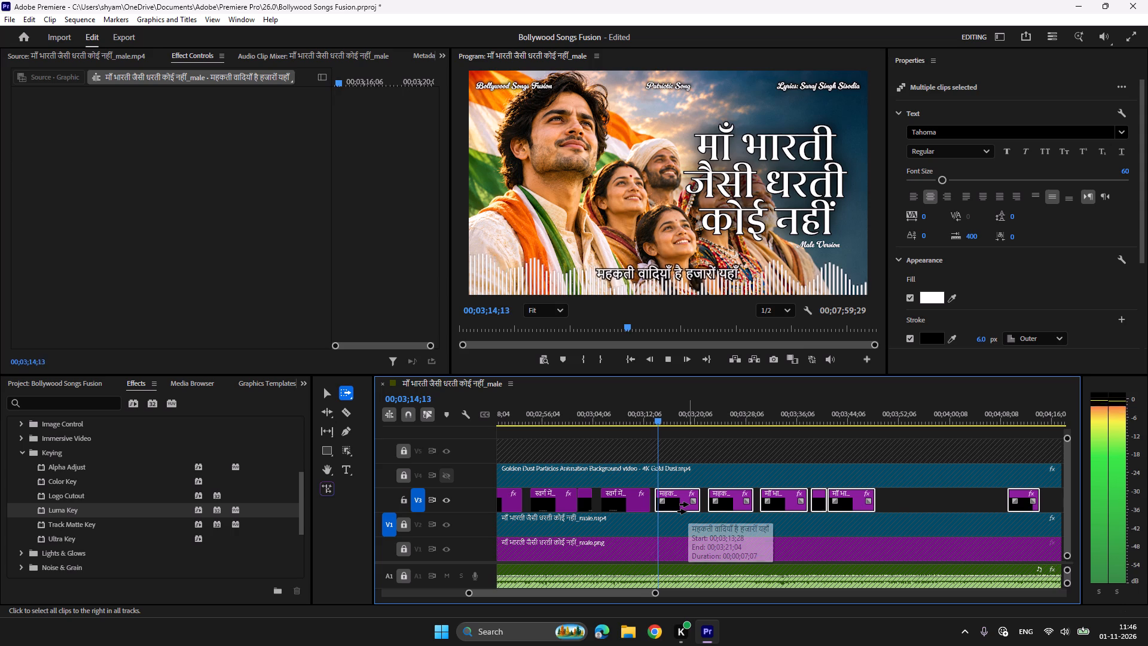
scroll(689, 504, down, 2)
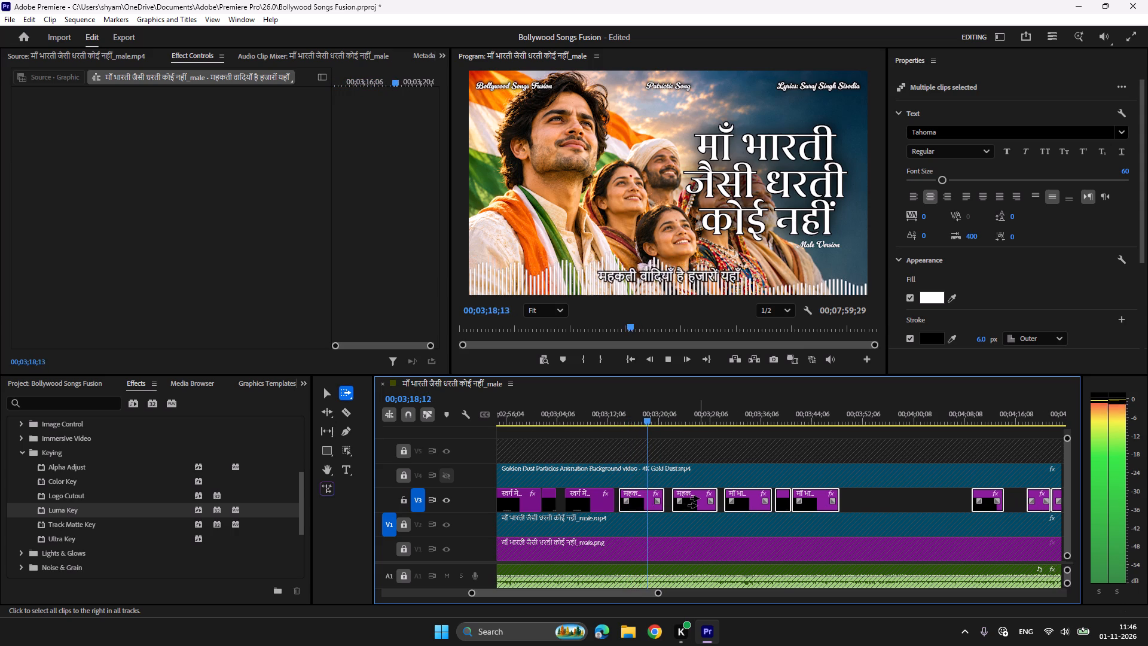
Make the Golden Dust Particles video track visible again, leaving it locked.
click(405, 476)
click(442, 473)
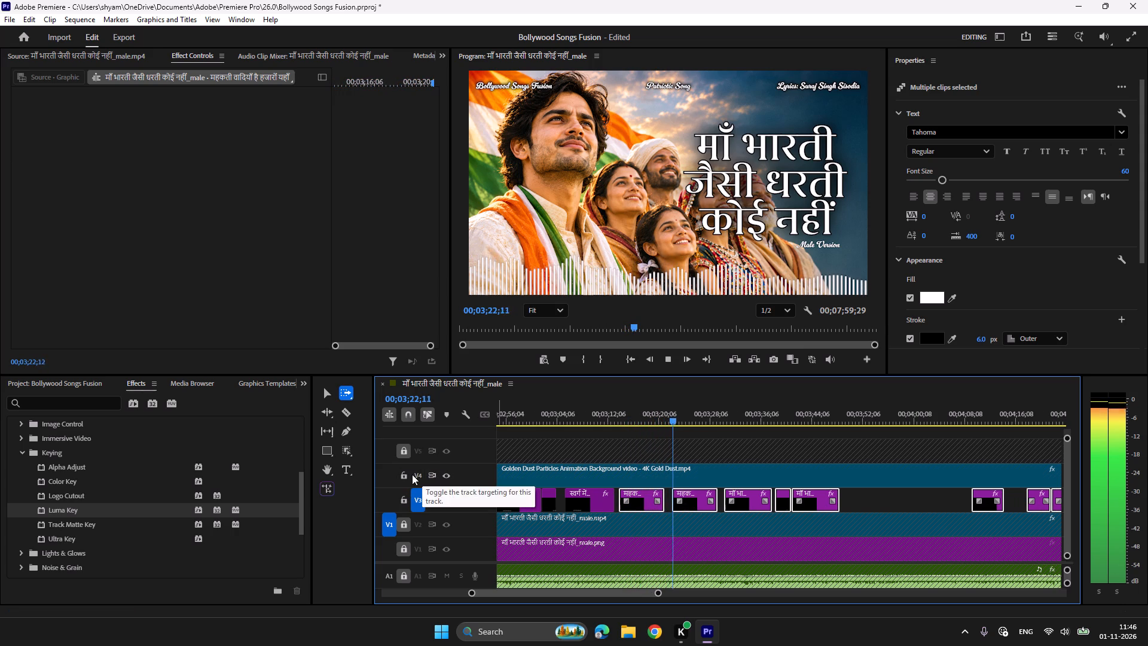
click(404, 474)
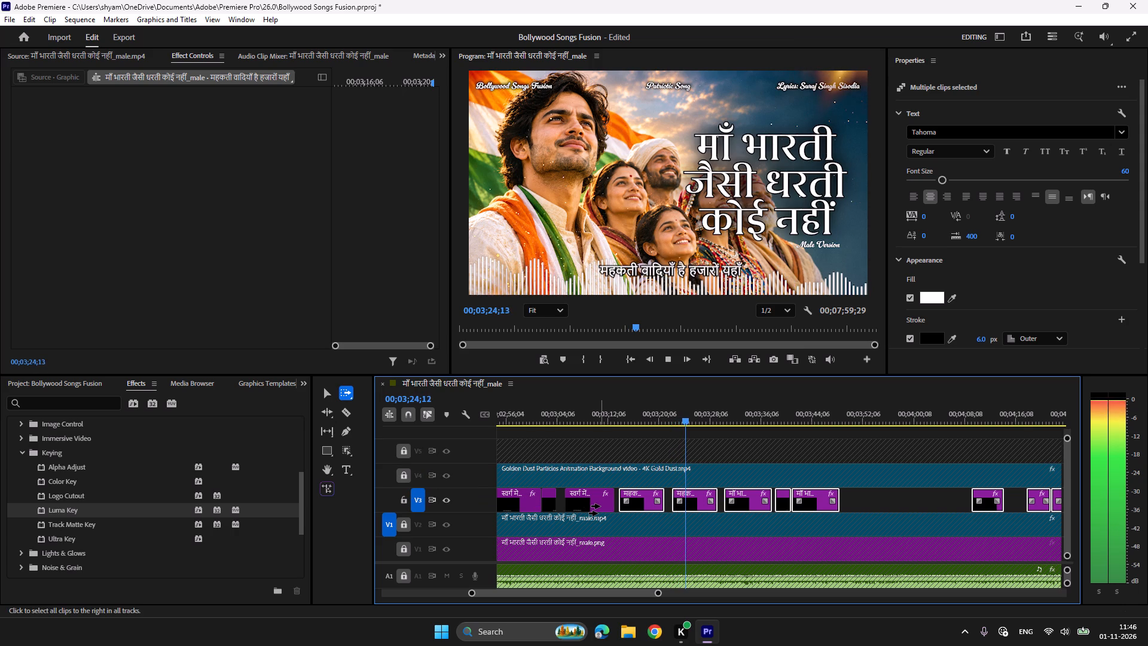
Check by playback the sync of the second महकती वादियाँ clip and the माँ भारती जैसी धरती कोई नहीं clips.
key(space)
key(space)
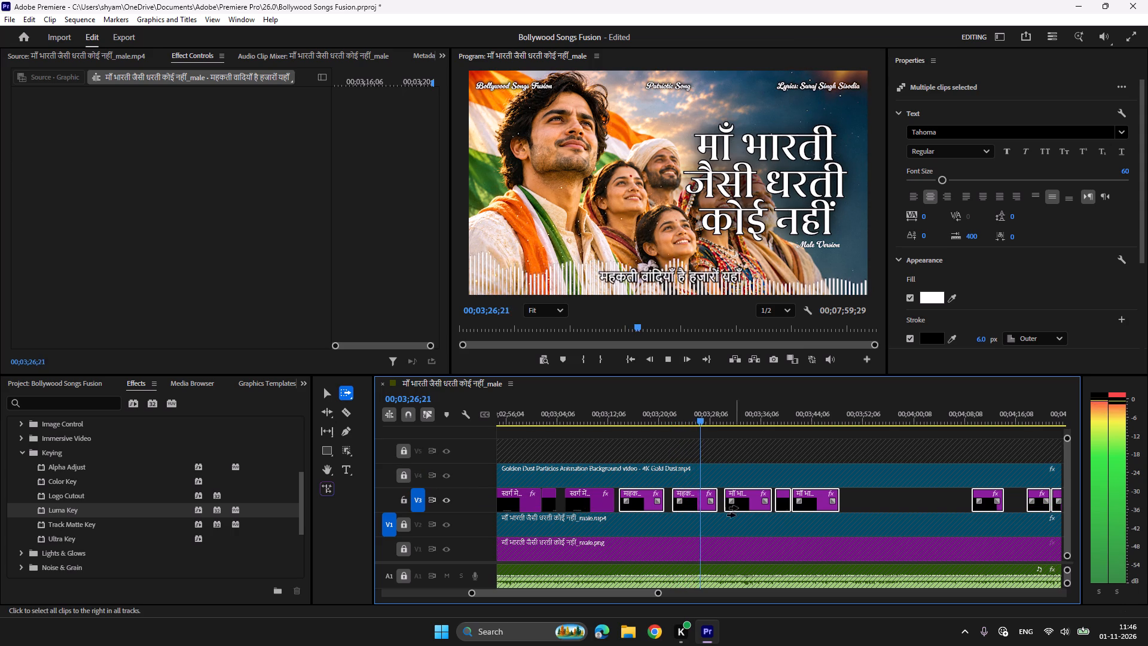
click(753, 498)
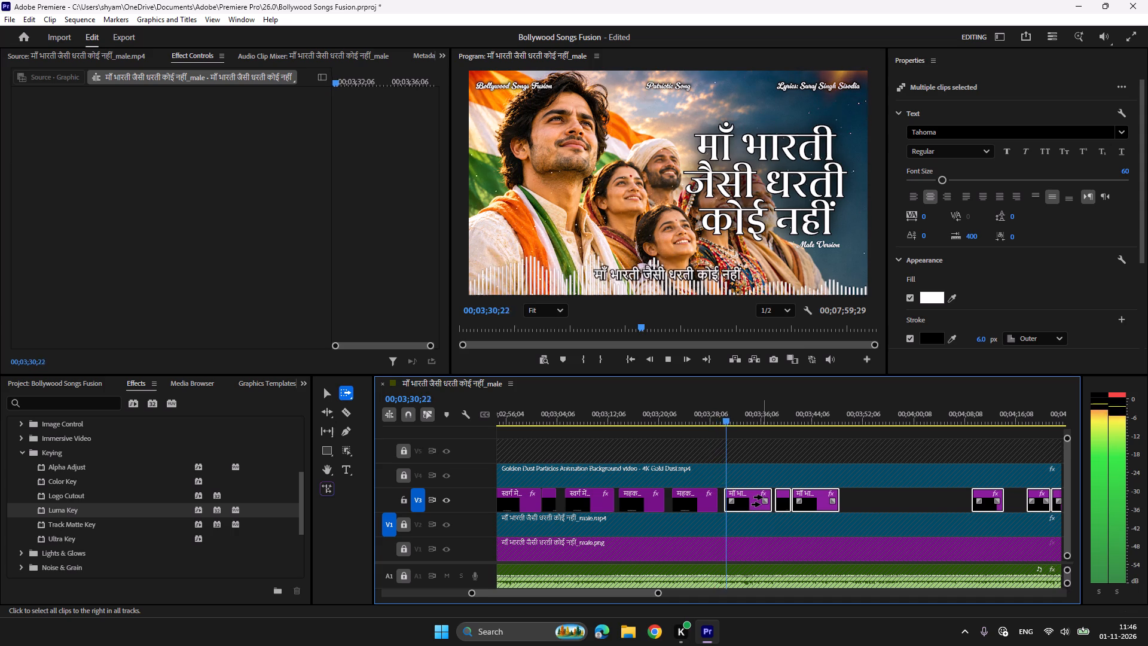
scroll(762, 497, down, 3)
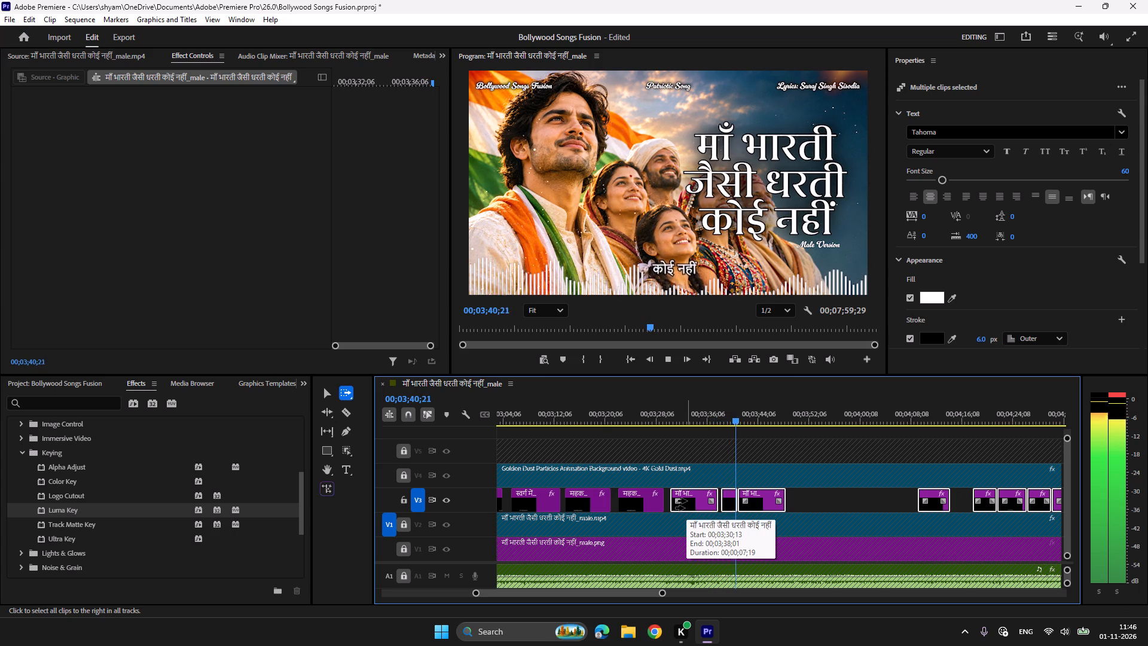
scroll(771, 499, down, 3)
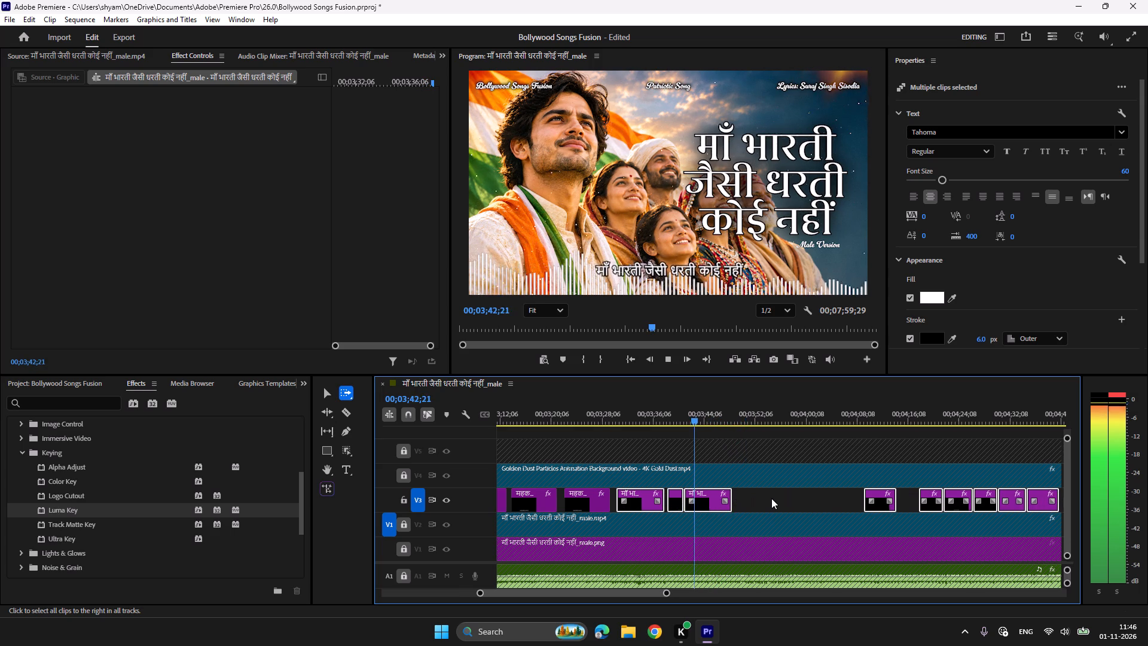
scroll(771, 498, down, 2)
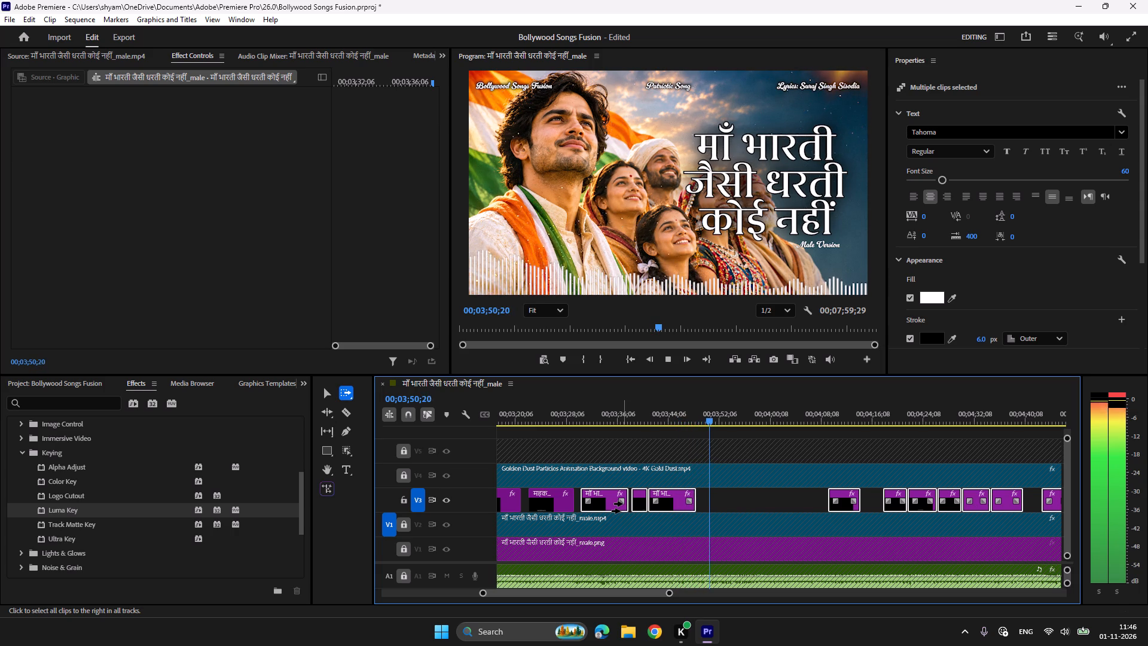
Save the project.
key(ctrl+s)
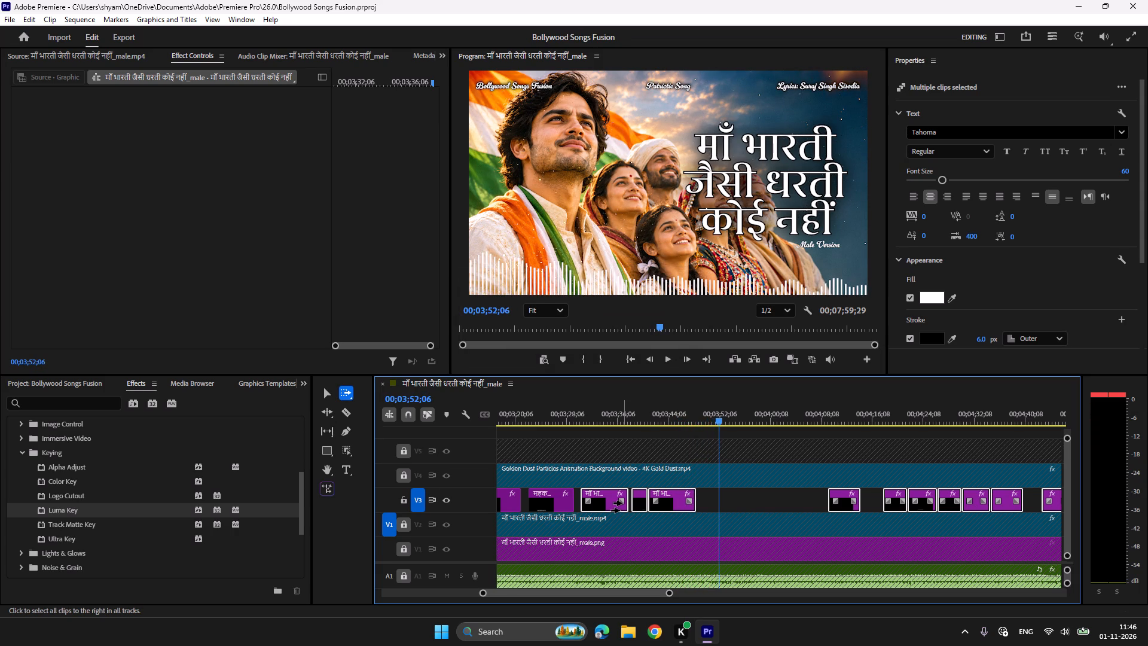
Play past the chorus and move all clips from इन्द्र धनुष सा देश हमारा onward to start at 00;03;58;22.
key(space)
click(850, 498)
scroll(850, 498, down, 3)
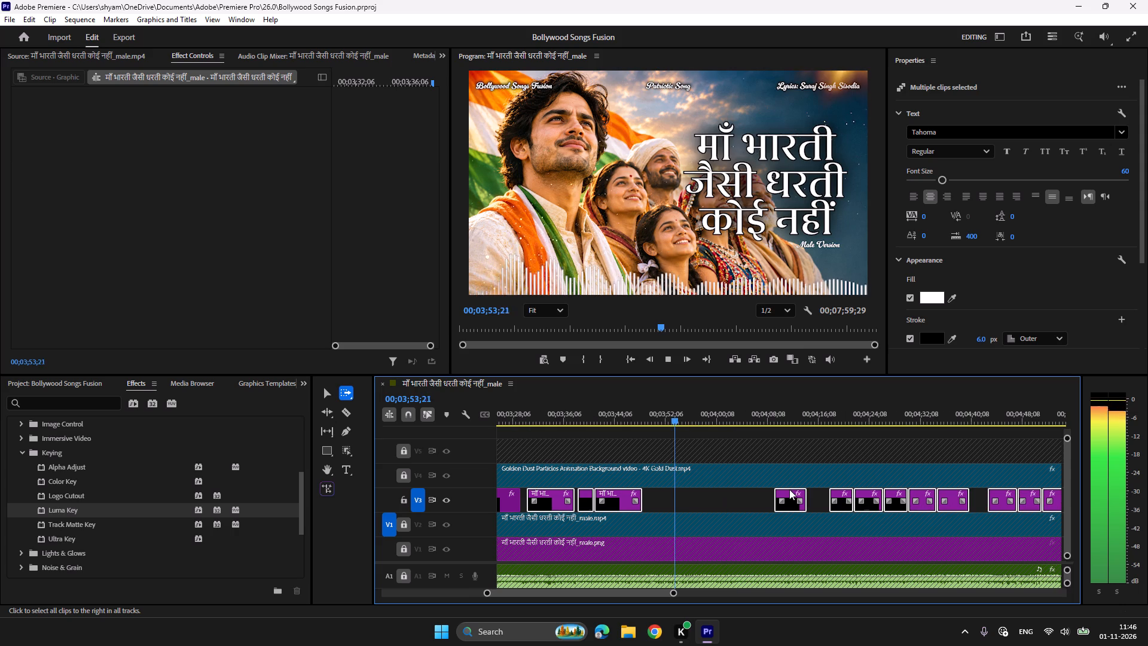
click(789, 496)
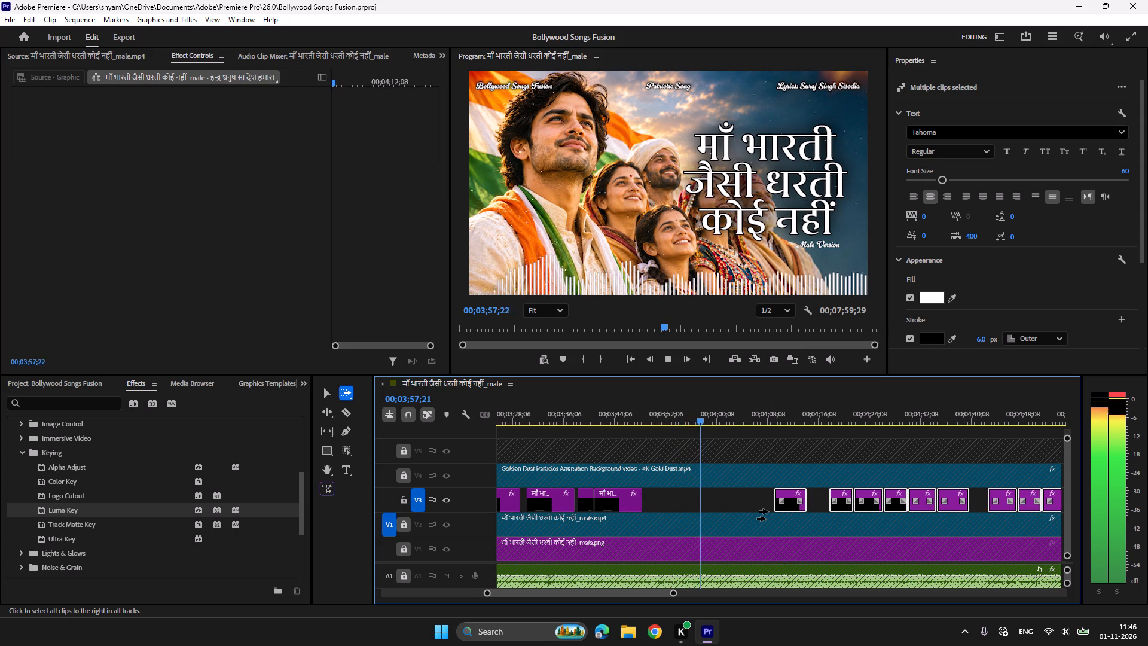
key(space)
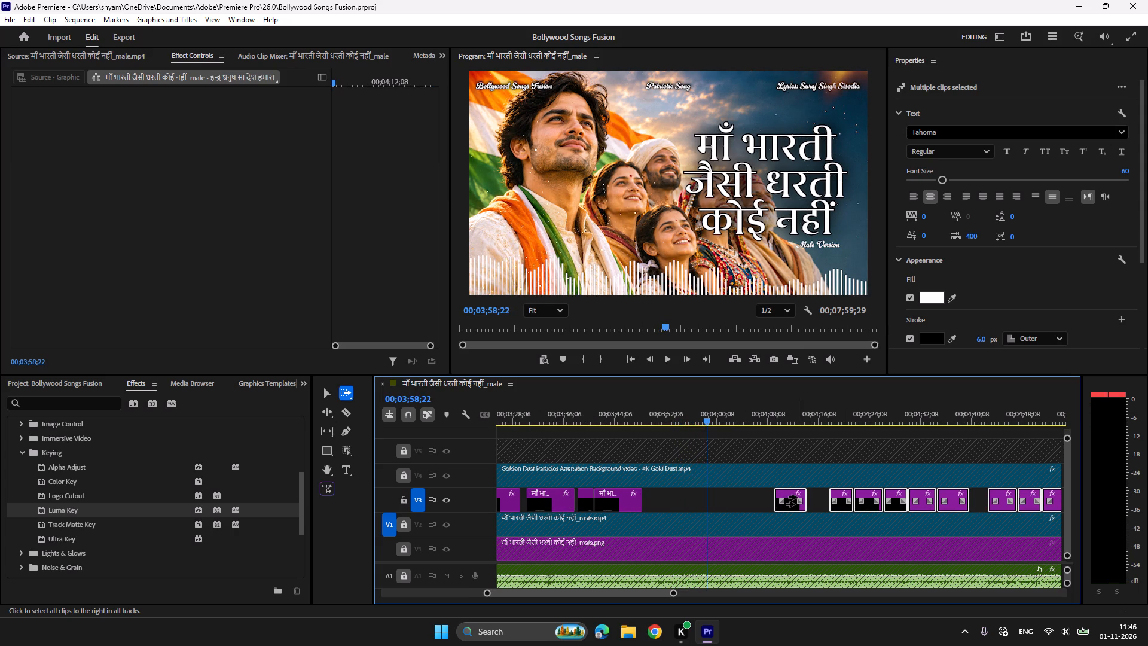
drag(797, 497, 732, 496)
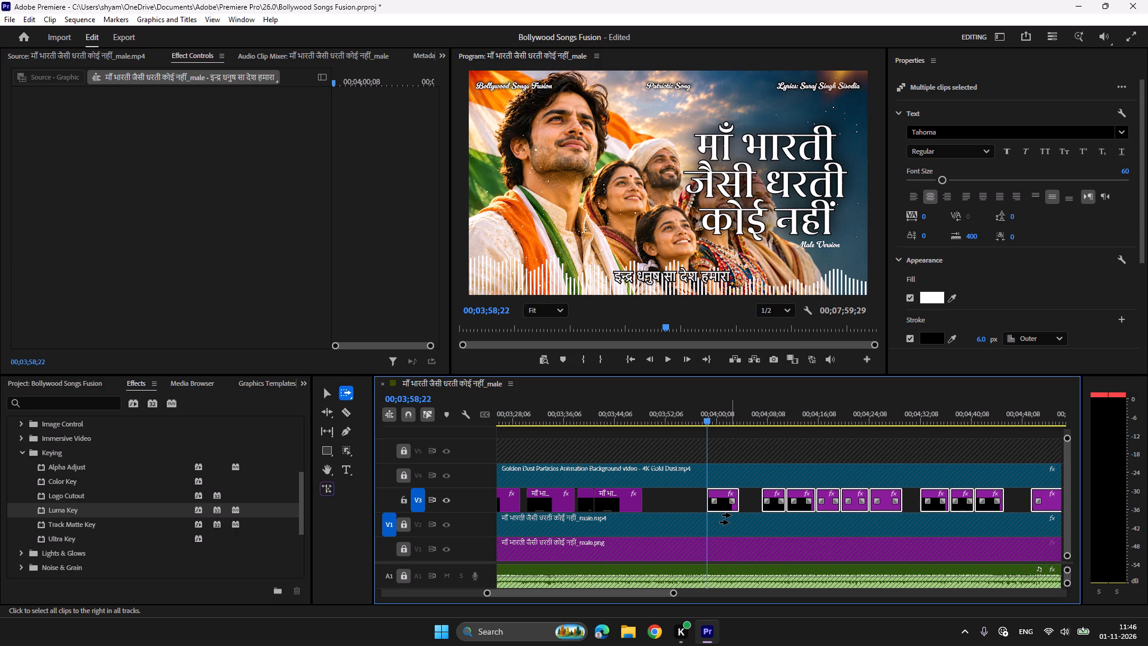
Move all clips from इन्द्र धनुष सा देश हमारा onward toward the end of the sequence, starting at about 00;06;15.
scroll(731, 515, down, 7)
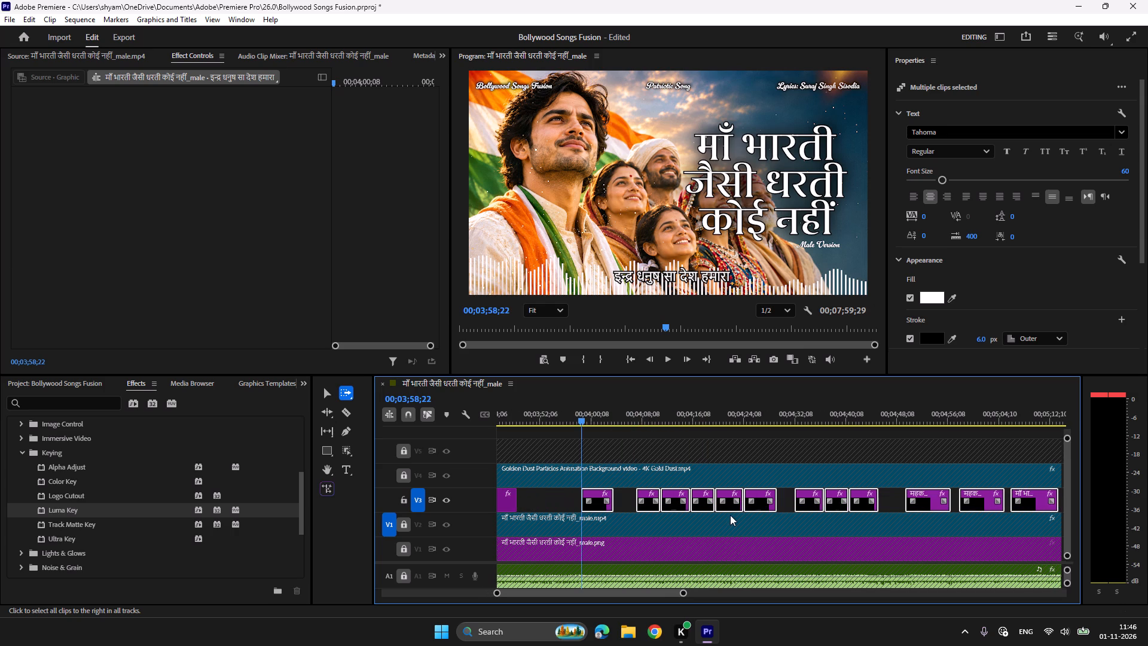
drag(684, 593, 767, 603)
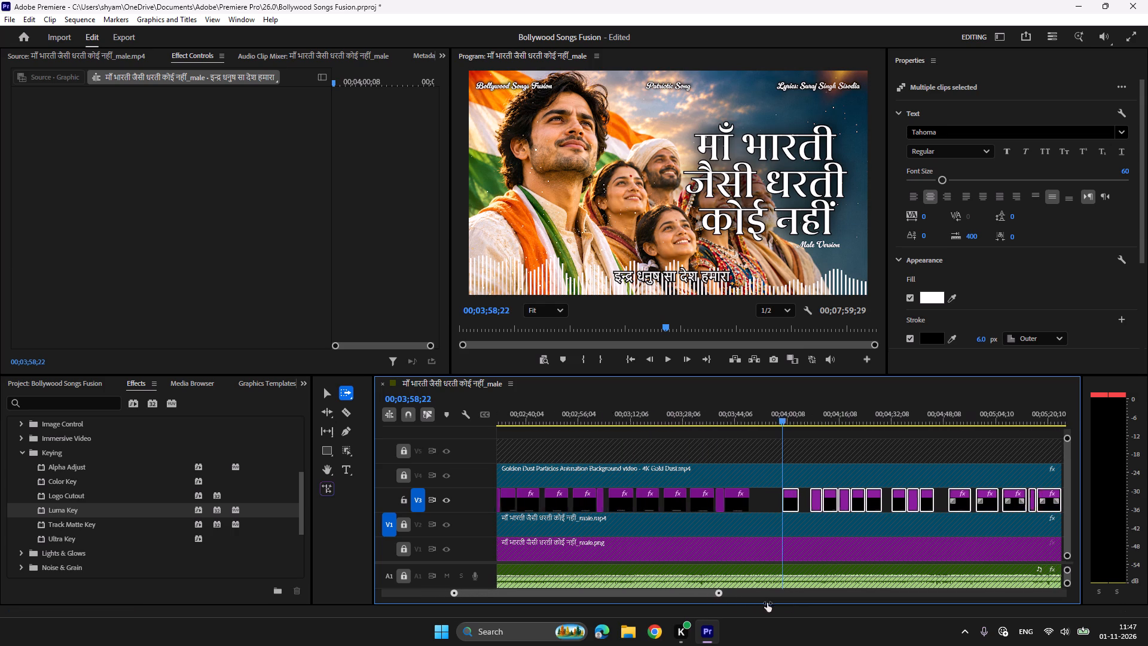
drag(767, 603, 819, 604)
scroll(804, 563, down, 7)
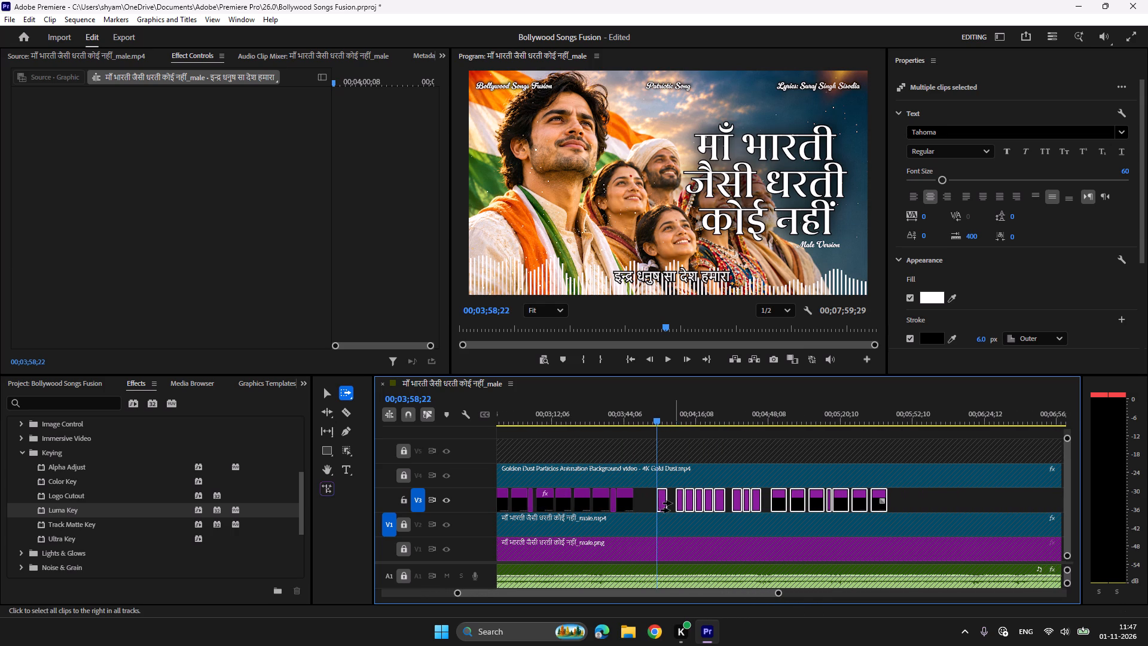
drag(667, 496, 862, 504)
scroll(860, 508, down, 7)
drag(732, 498, 734, 498)
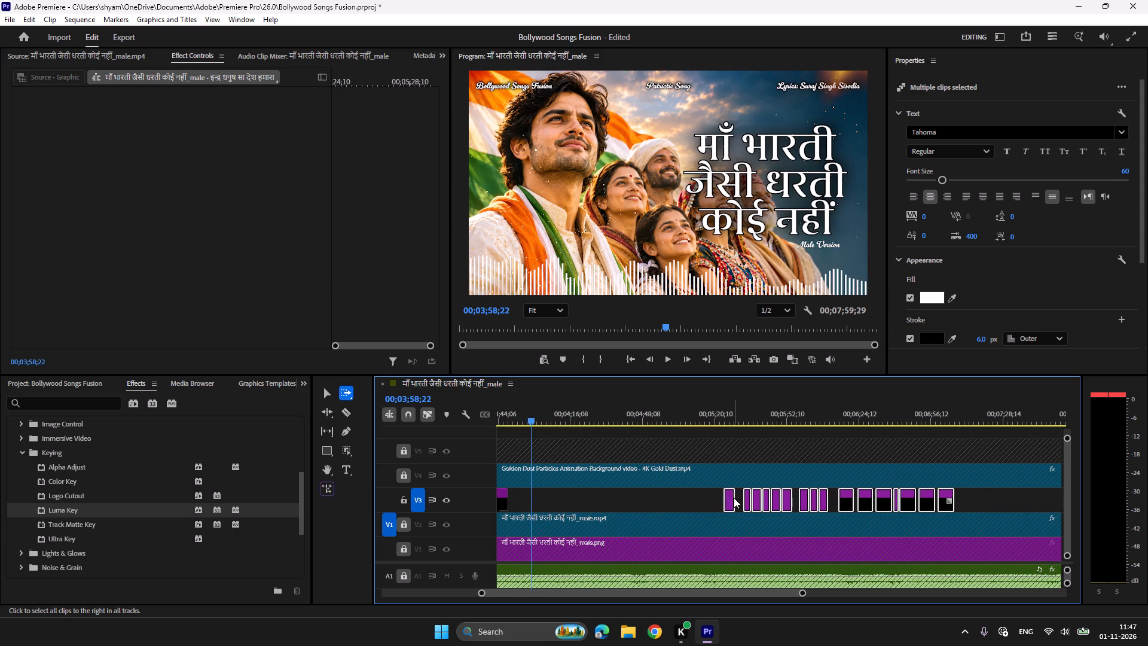
drag(734, 498, 842, 498)
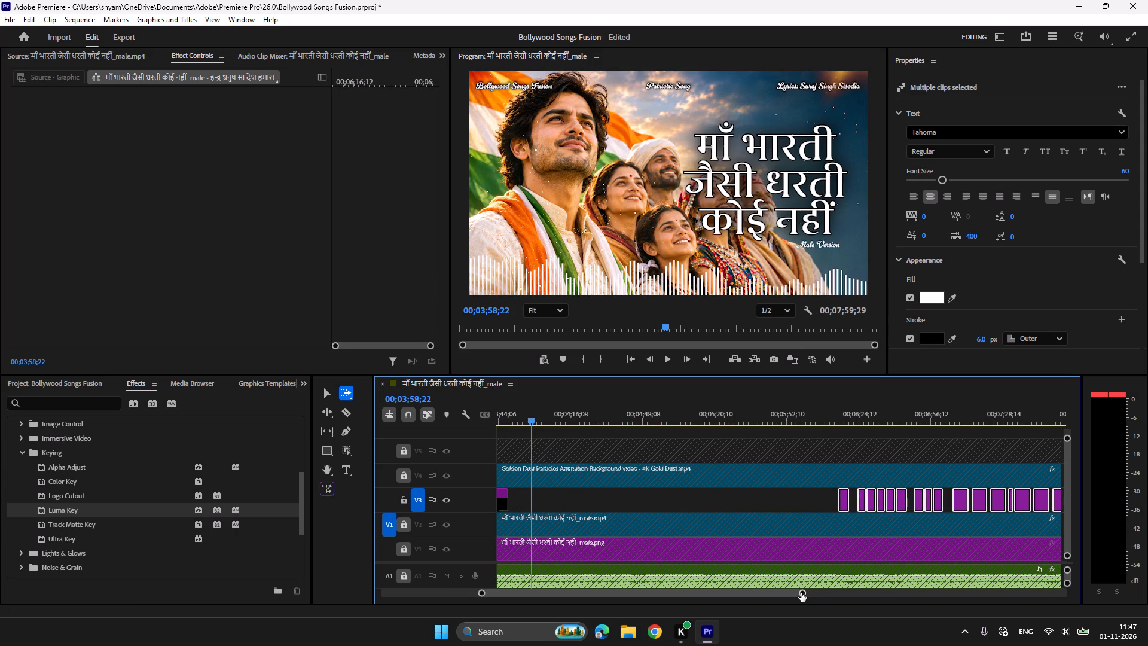
Duplicate the last माँ भारती जैसी धरती कोई नहीं lyric clip before the gap so the copy starts at 00;03;58;22.
drag(801, 593, 883, 599)
drag(729, 592, 792, 592)
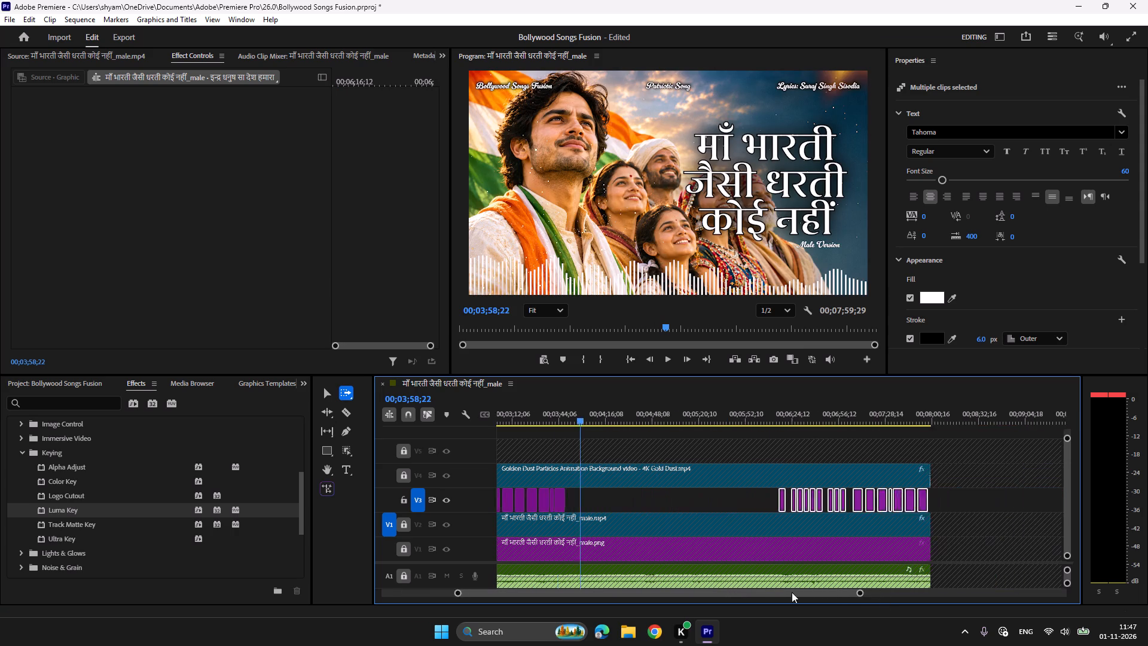
drag(792, 592, 756, 592)
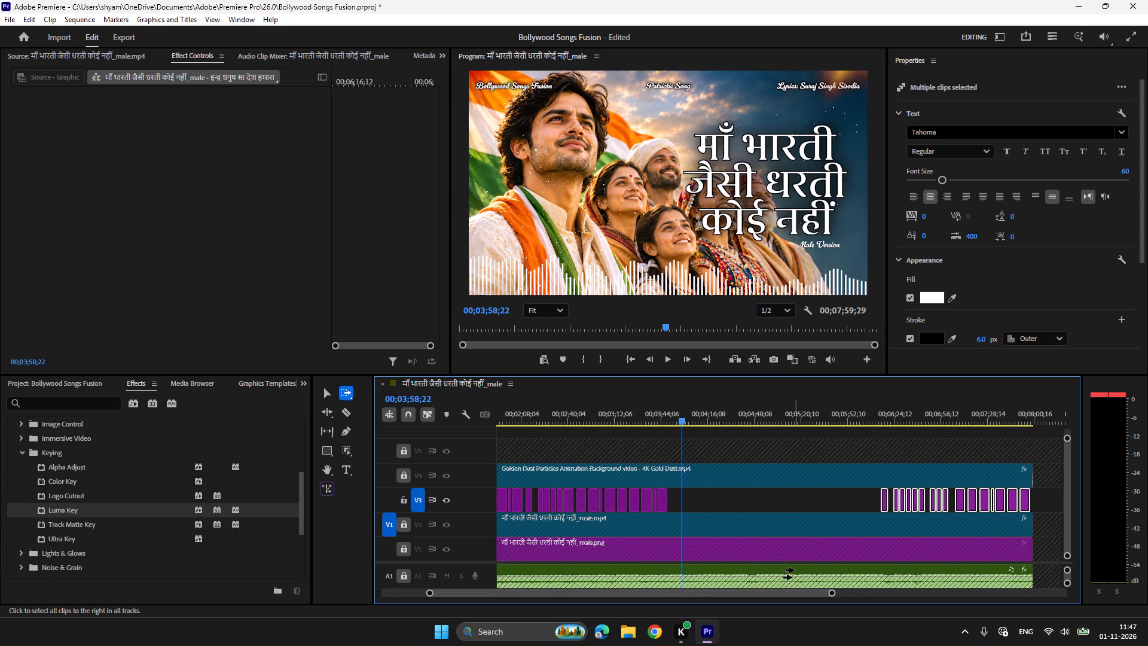
drag(834, 592, 643, 595)
key(v)
click(716, 502)
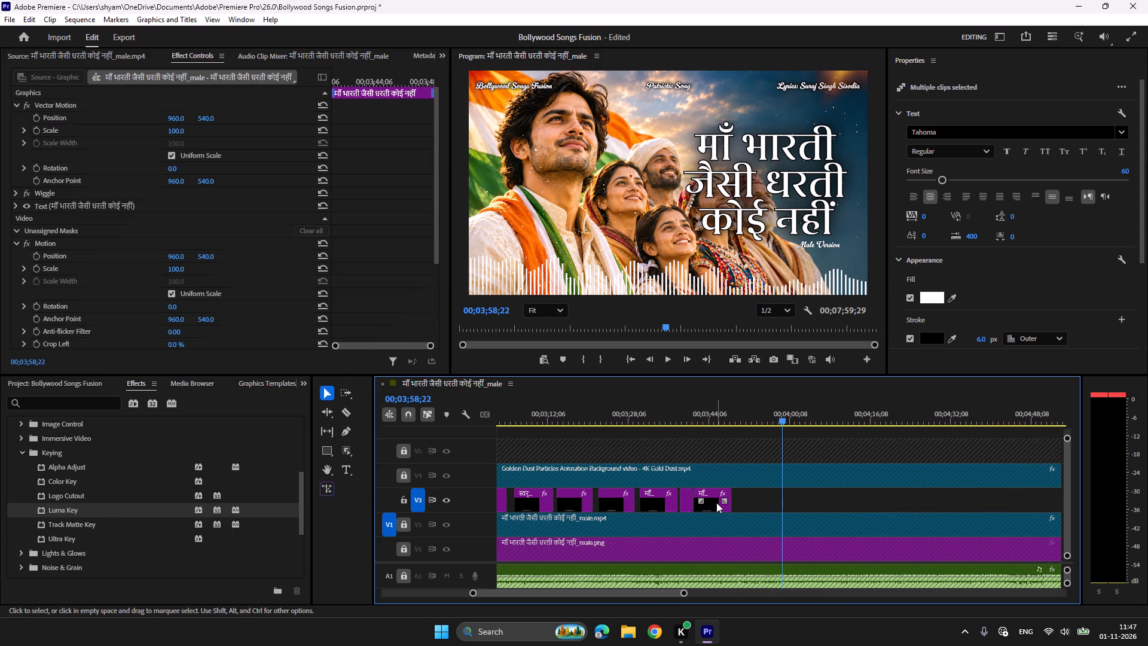
key(ctrl+c)
key(ctrl+v)
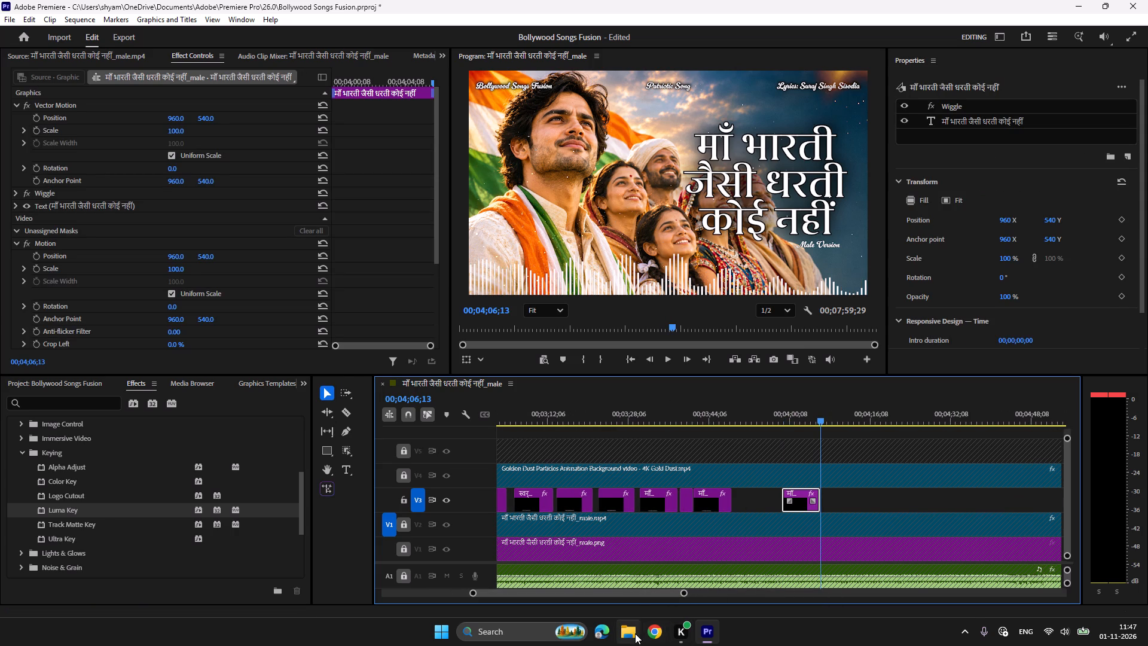
Replace the copied clip's text with the Verse 2 line रब ने बनाई है जो धरती from the song's lyrics file.
click(635, 633)
click(59, 239)
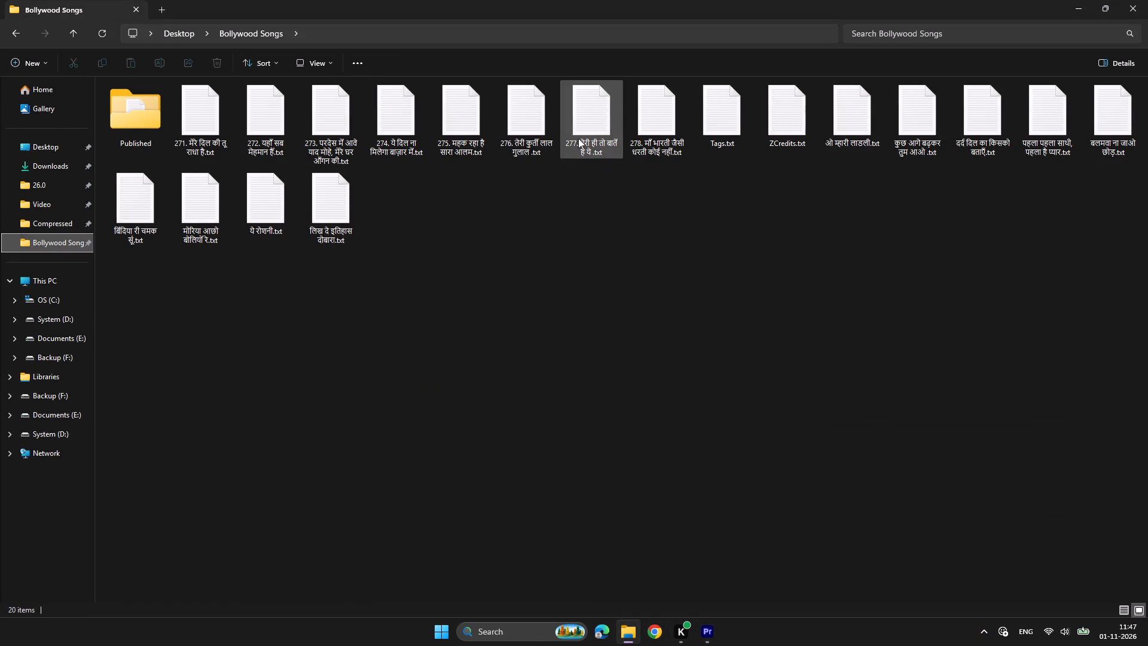
double_click(654, 120)
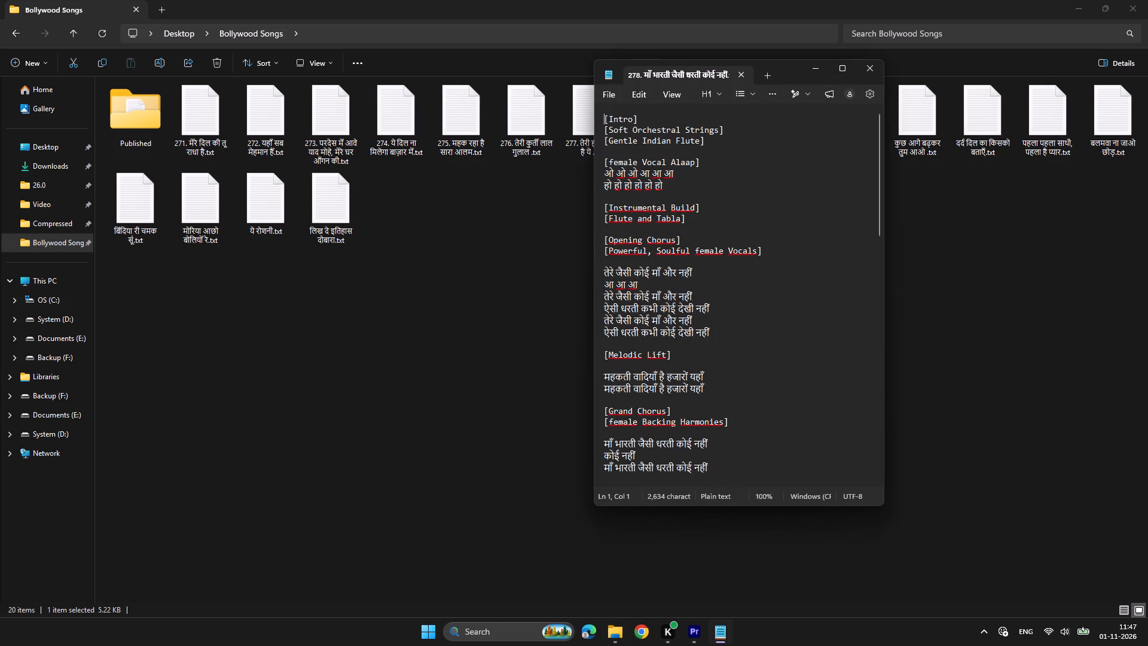
scroll(737, 345, down, 8)
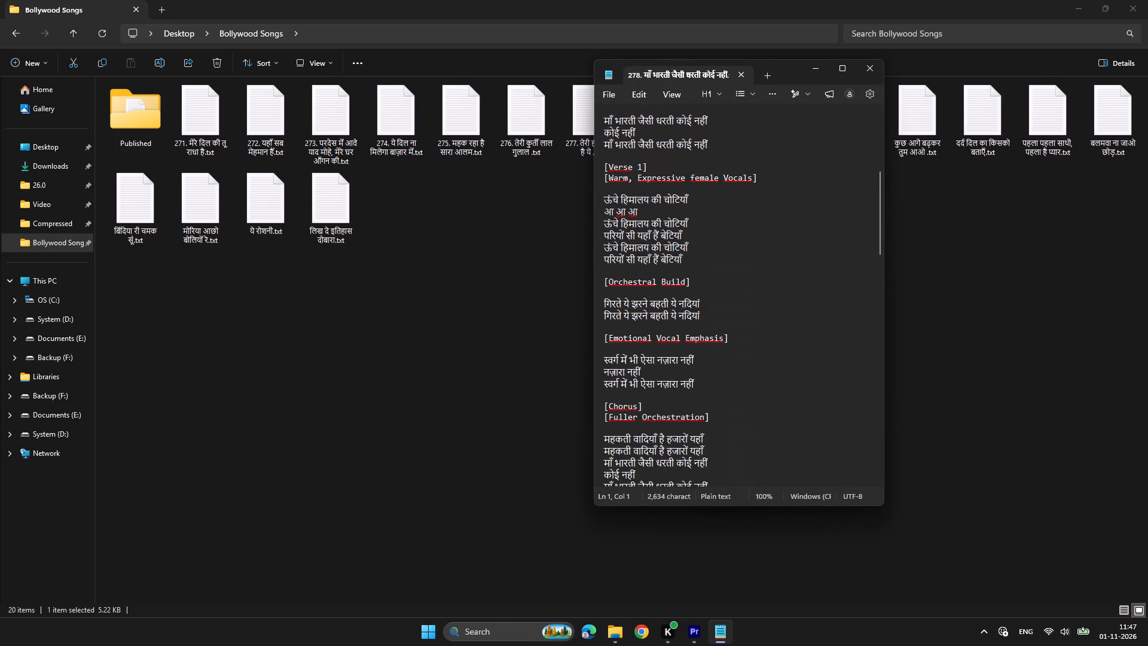
scroll(738, 345, down, 5)
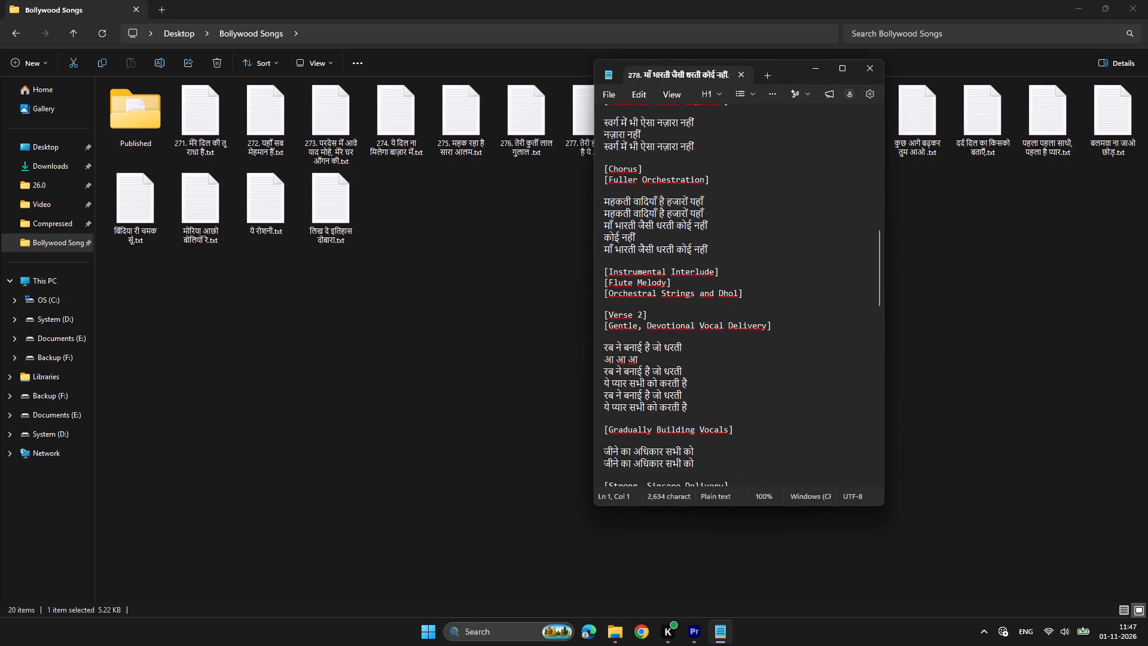
drag(685, 340, 591, 340)
key(ctrl+c)
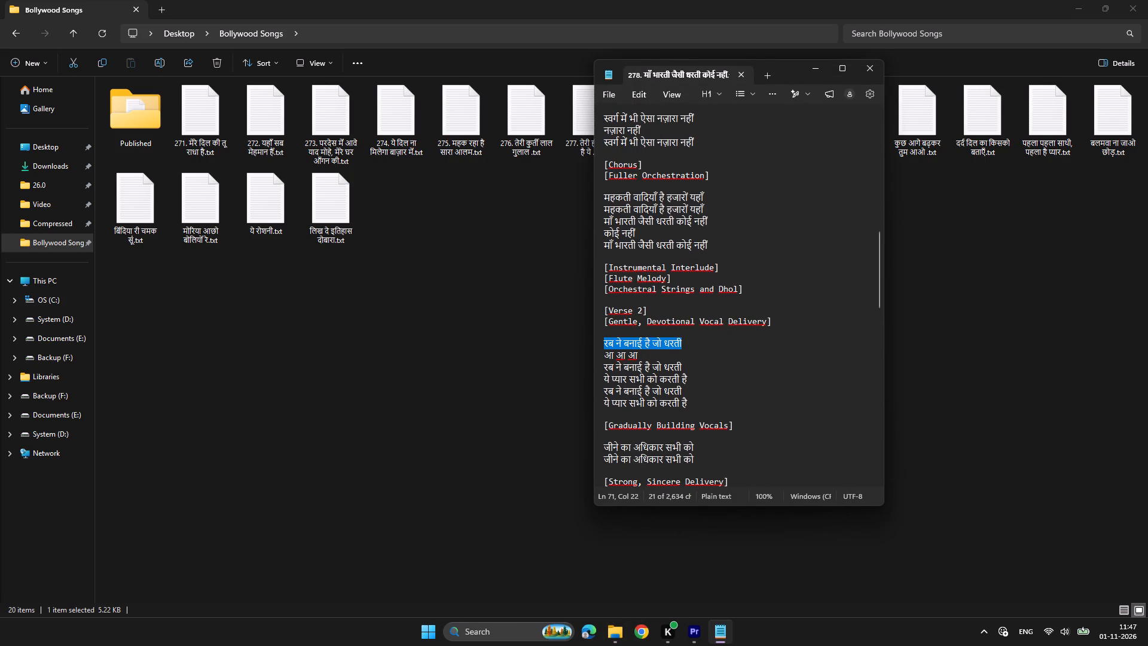
click(695, 627)
click(796, 414)
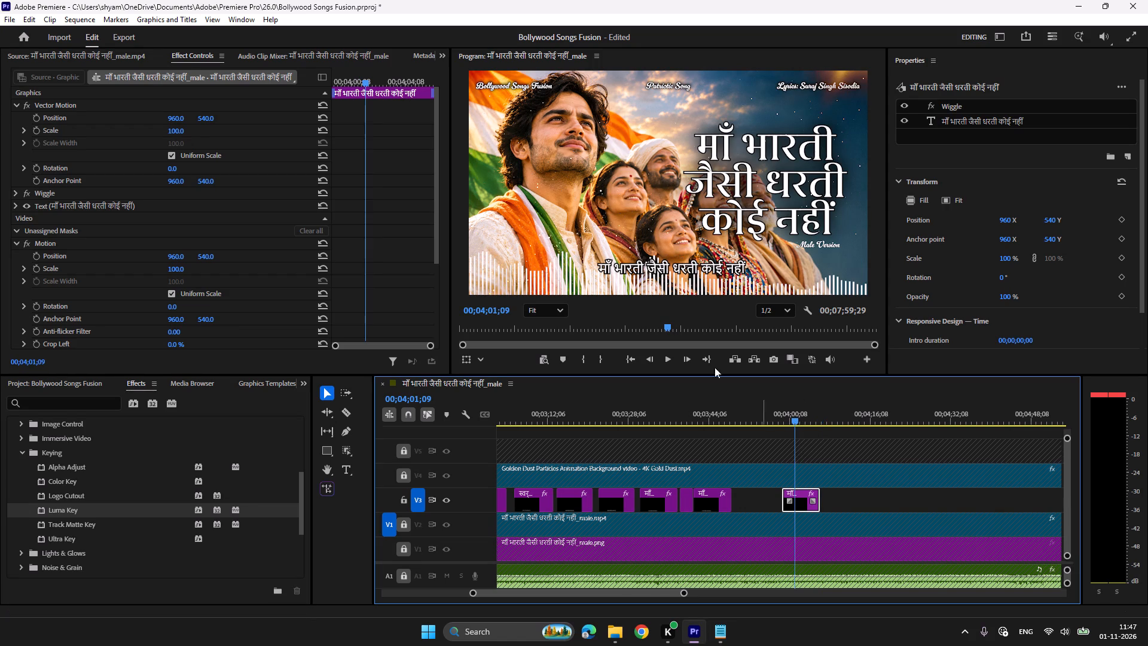
key(t)
click(688, 272)
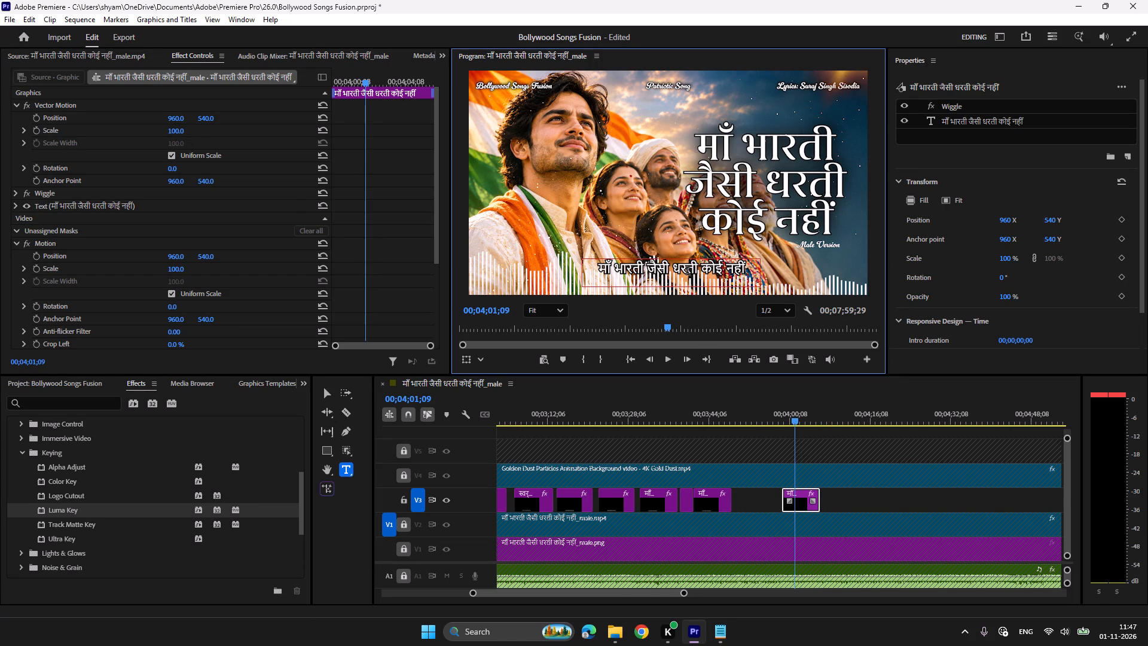
key(ctrl+a)
key(ctrl+v)
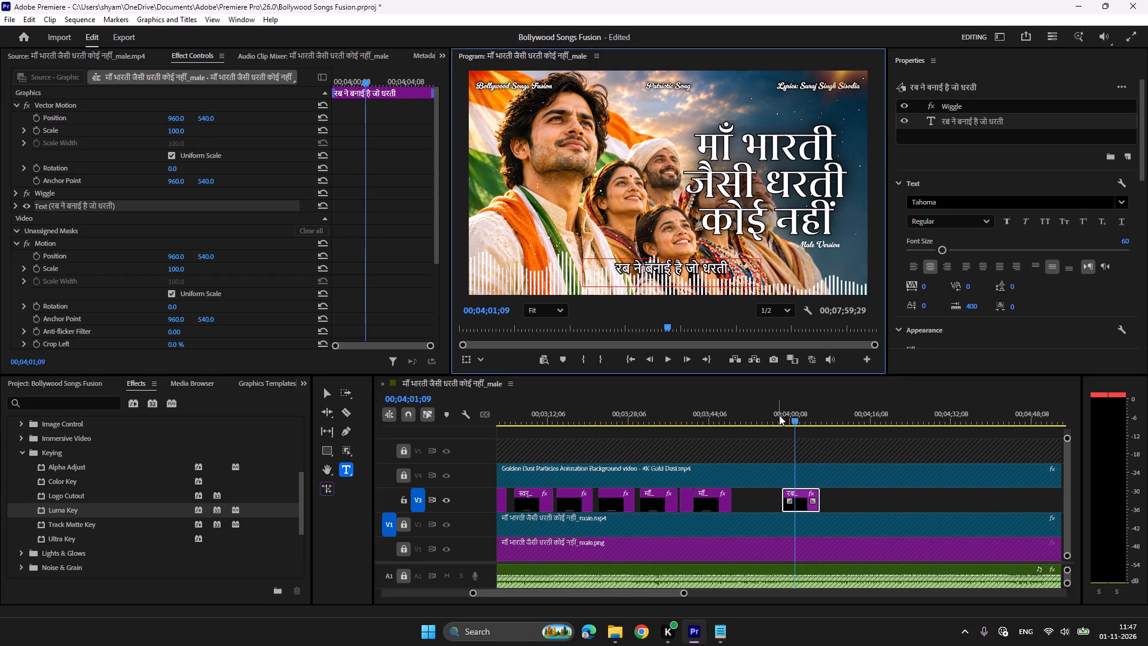
Play the रब ने बनाई है जो धरती clip and trim its end to about 00;04;03;14.
click(779, 415)
key(space)
scroll(780, 415, down, 10)
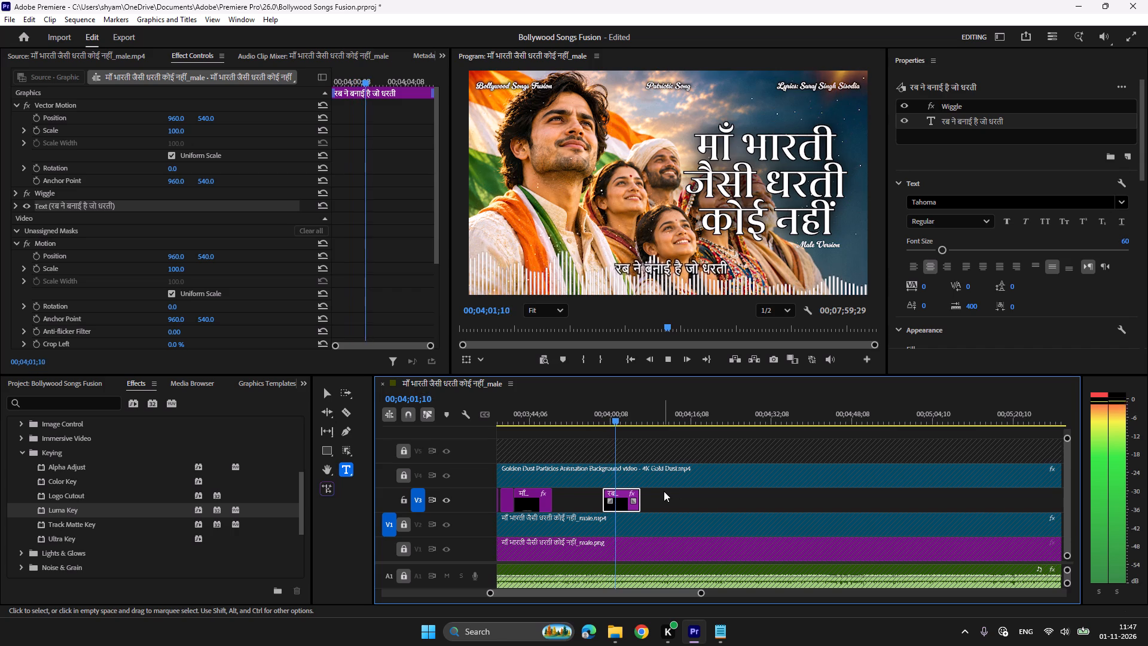
key(space)
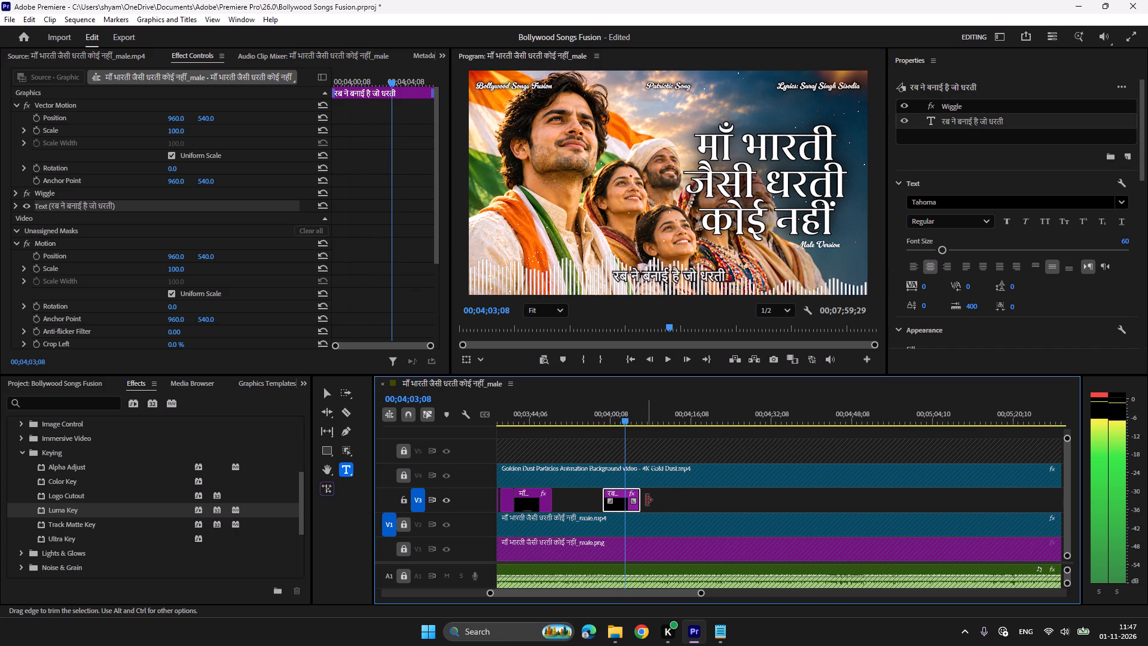
key(space)
key(space)
drag(639, 493, 629, 492)
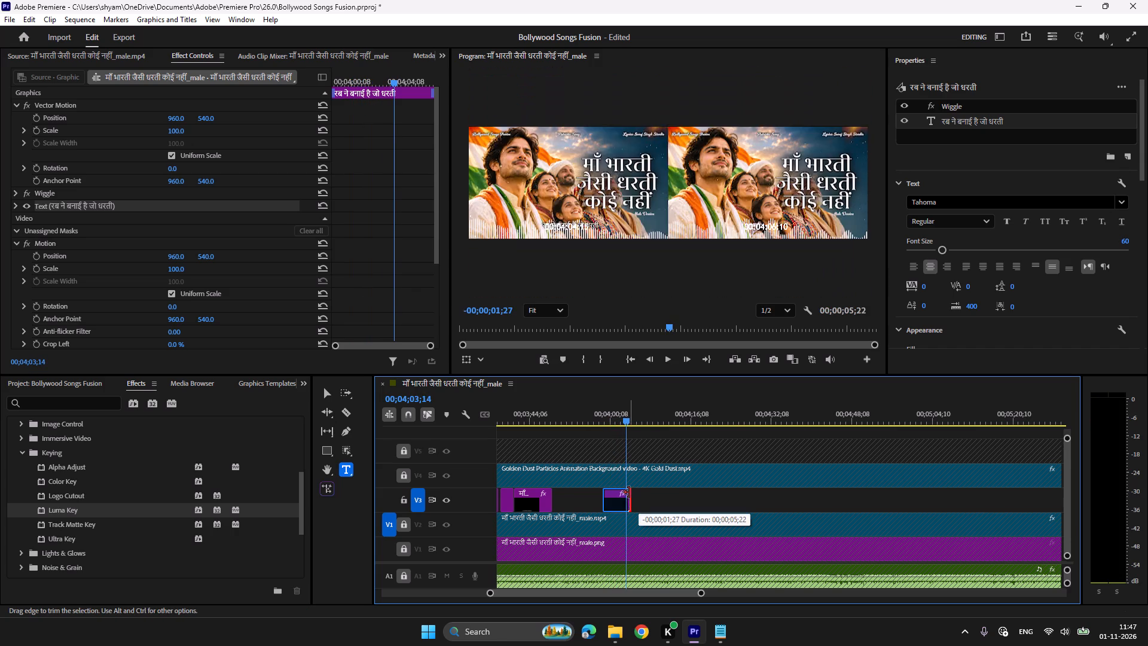
drag(629, 492, 628, 492)
Play on to the repeated vocal line and paste a copy of the रब ने बनाई है जो धरती clip at about 00;04;07.
key(space)
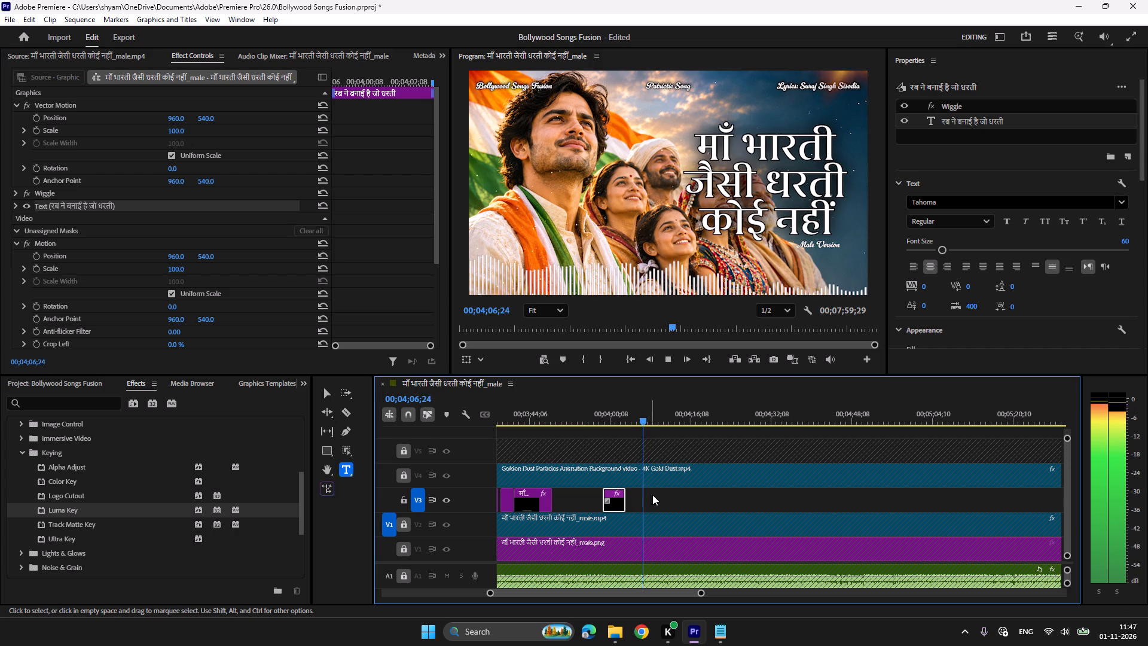
key(space)
key(ctrl+c)
key(ctrl+v)
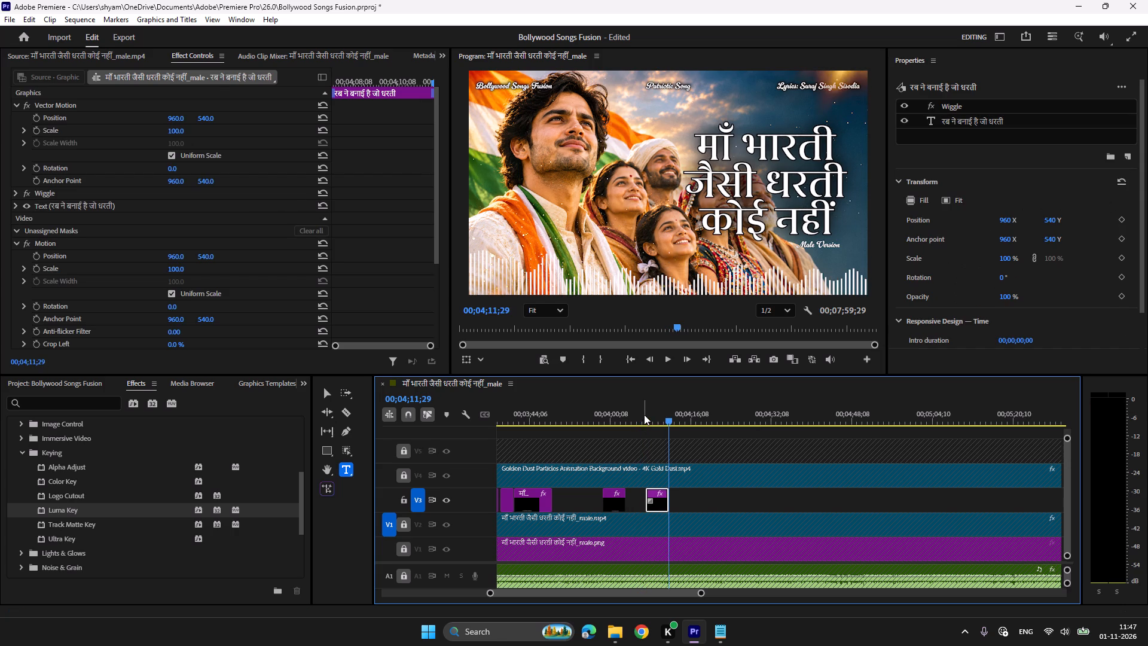
Play through the second रब ने बनाई है जो धरती clip and paste another copy at about 00;04;12.
click(644, 415)
key(space)
scroll(715, 465, down, 3)
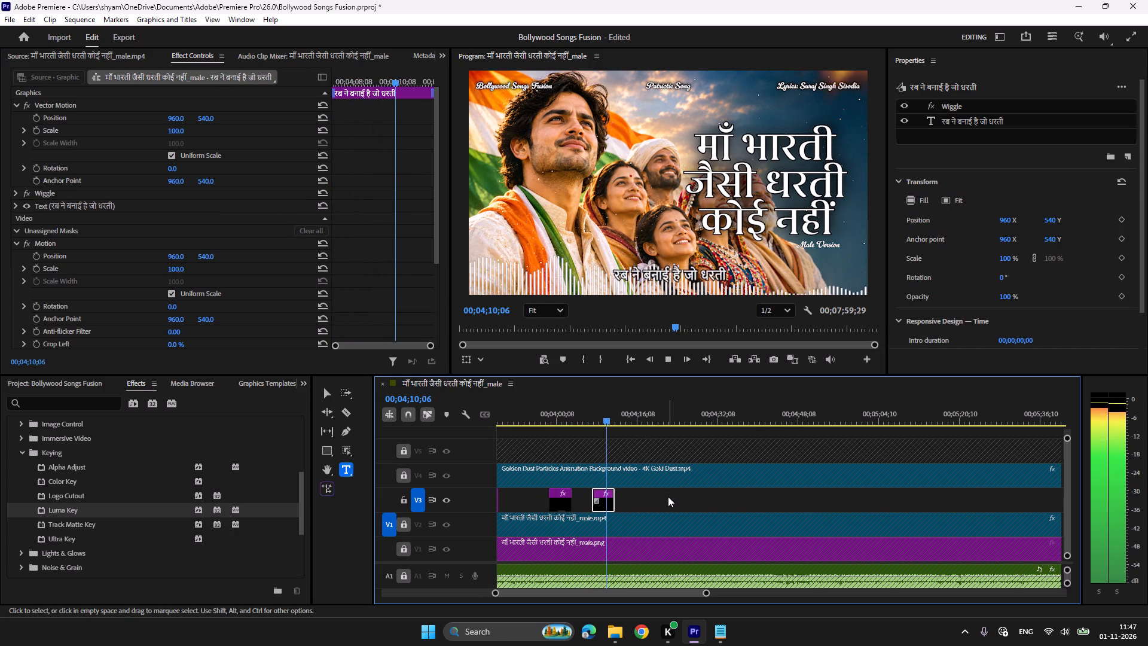
key(space)
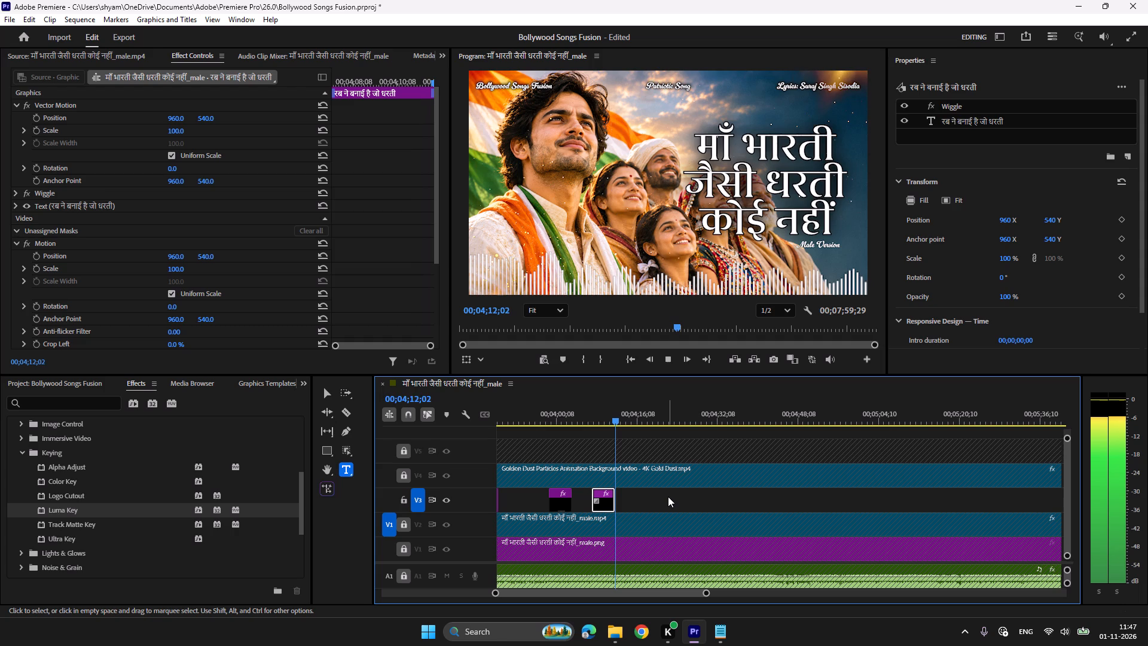
key(ctrl+c)
key(ctrl+v)
Replace the third copy's text with the line ये प्यार सभी को करती है from the lyrics file.
click(727, 628)
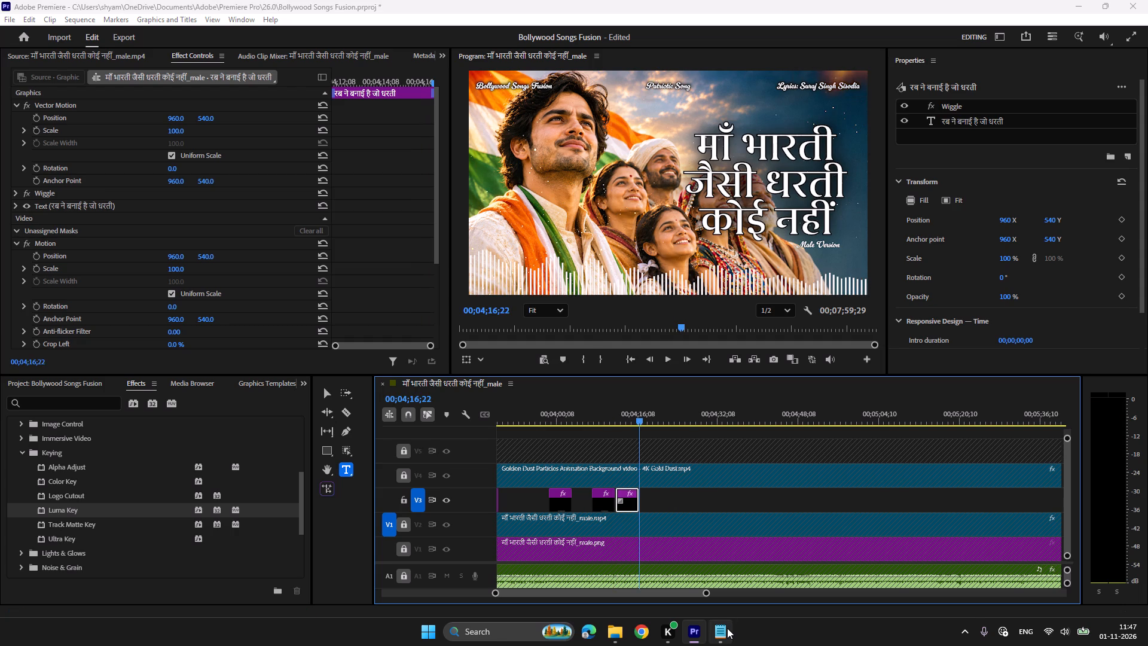
drag(685, 377, 658, 377)
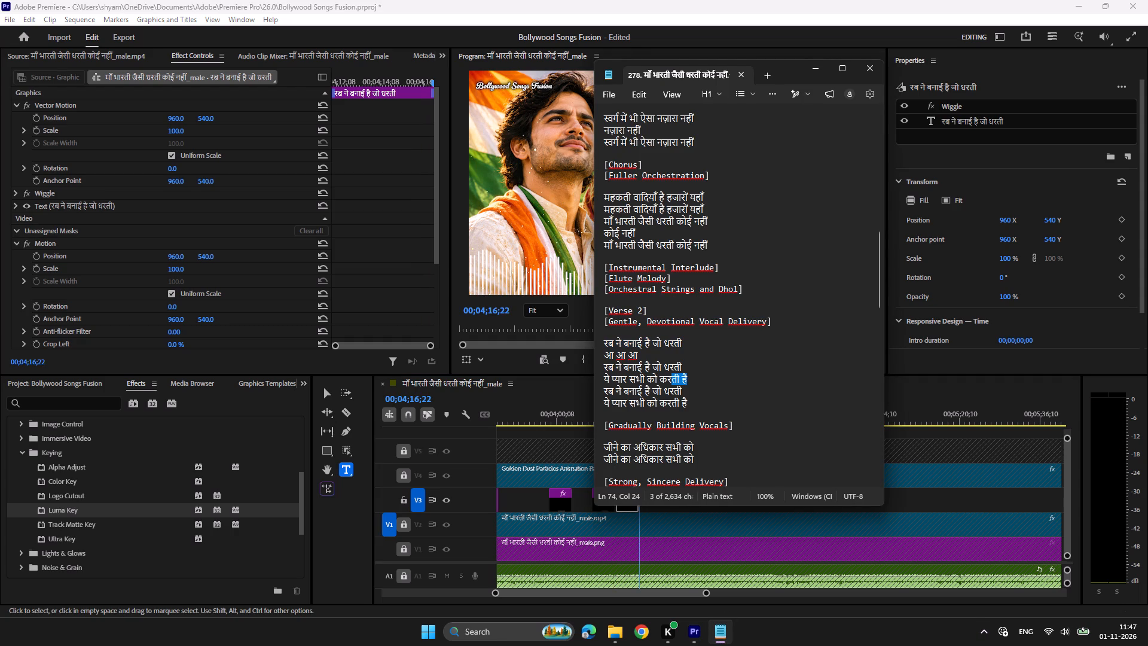
drag(658, 377, 599, 376)
key(ctrl+c)
click(697, 626)
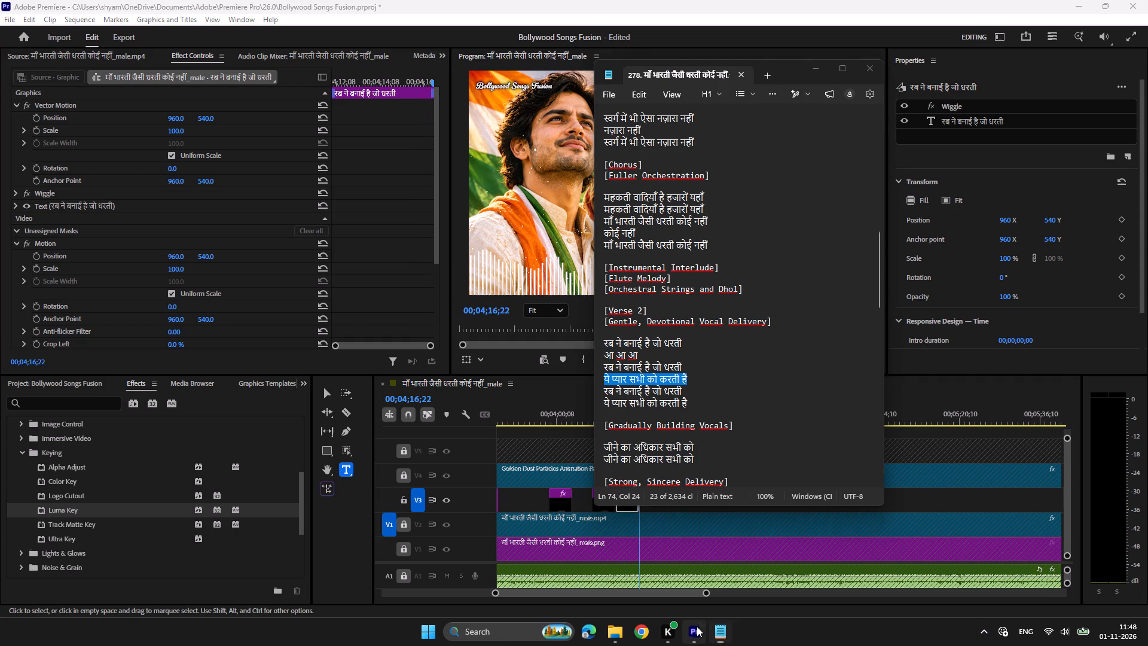
click(624, 419)
click(678, 269)
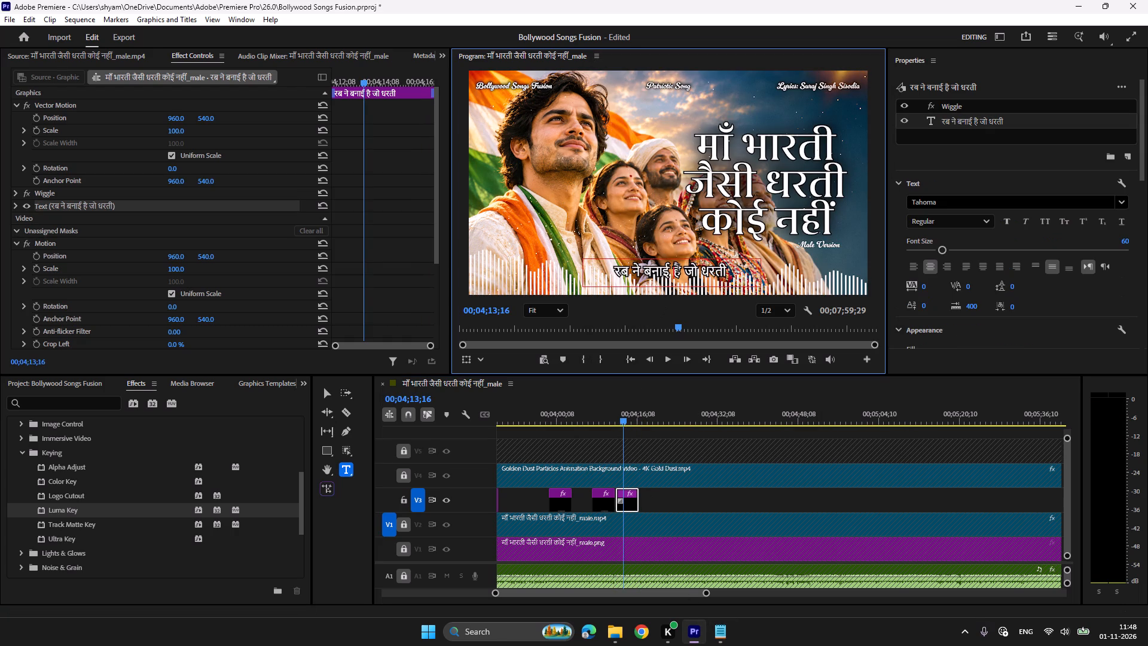
key(ctrl+a)
key(ctrl+v)
Play the ये प्यार सभी को करती है clip and extend its end to 00;04;17;04.
click(613, 415)
key(space)
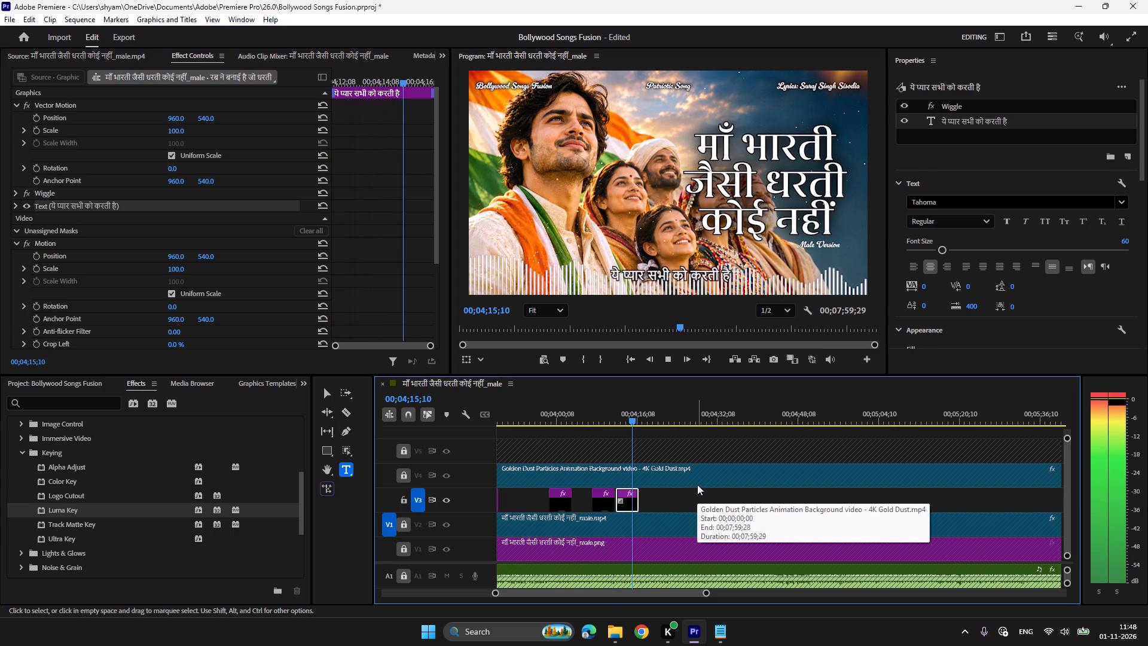
key(space)
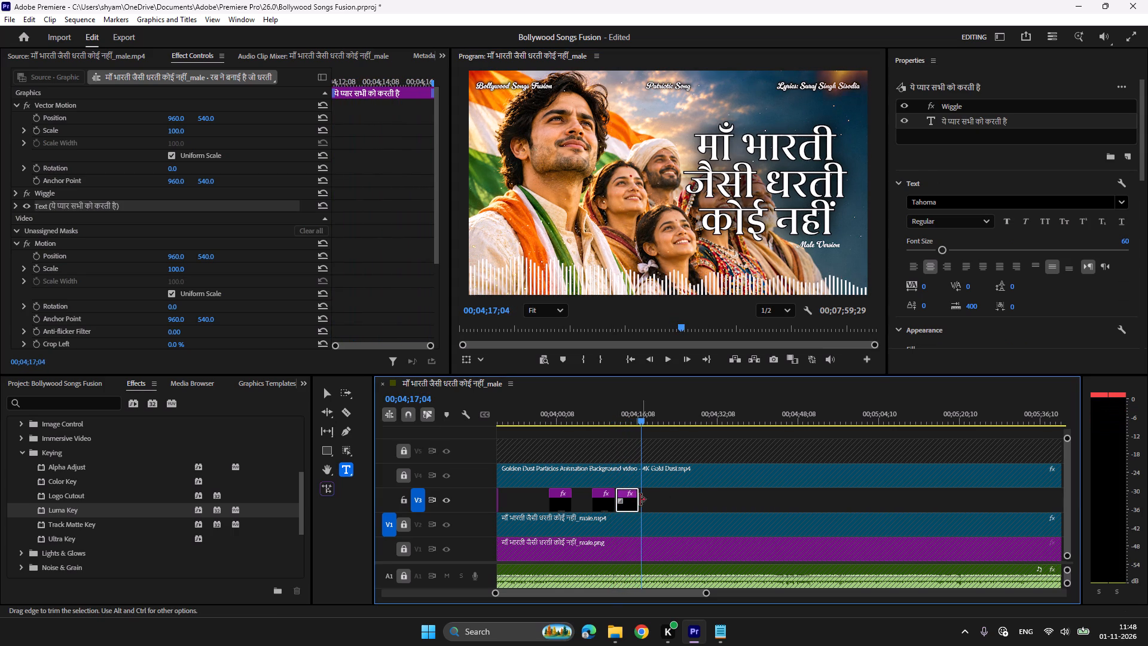
click(635, 497)
Play on to 00;04;18;00 and paste copies of the adjacent रब ने बनाई है जो धरती and ये प्यार सभी को करती है clips there.
click(627, 416)
key(space)
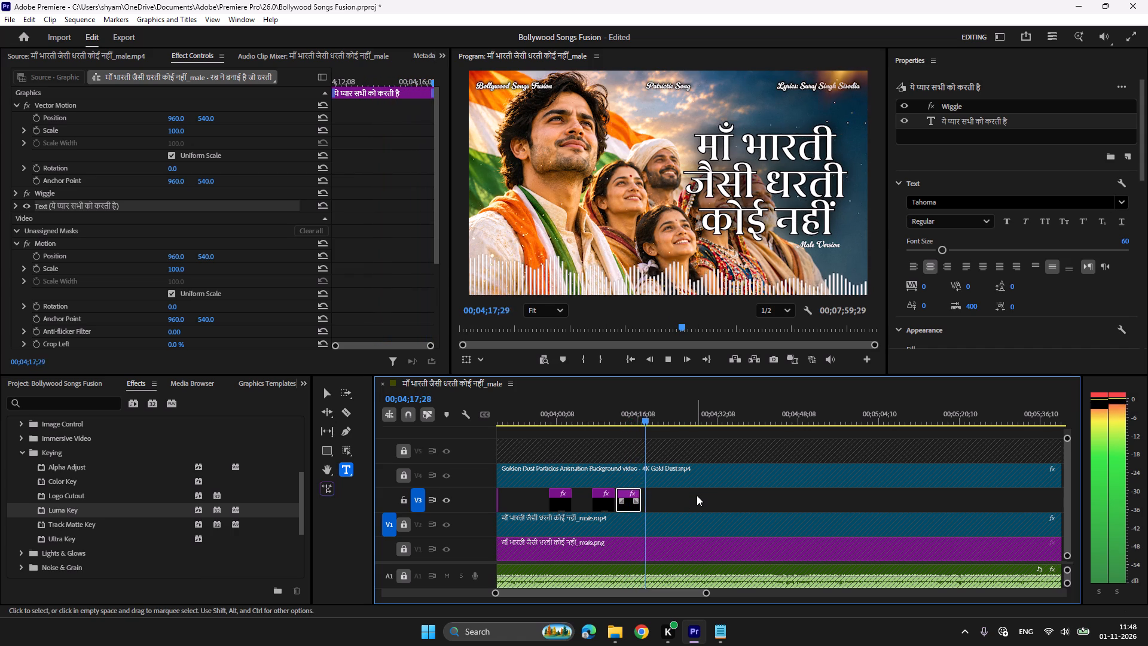
click(638, 412)
key(space)
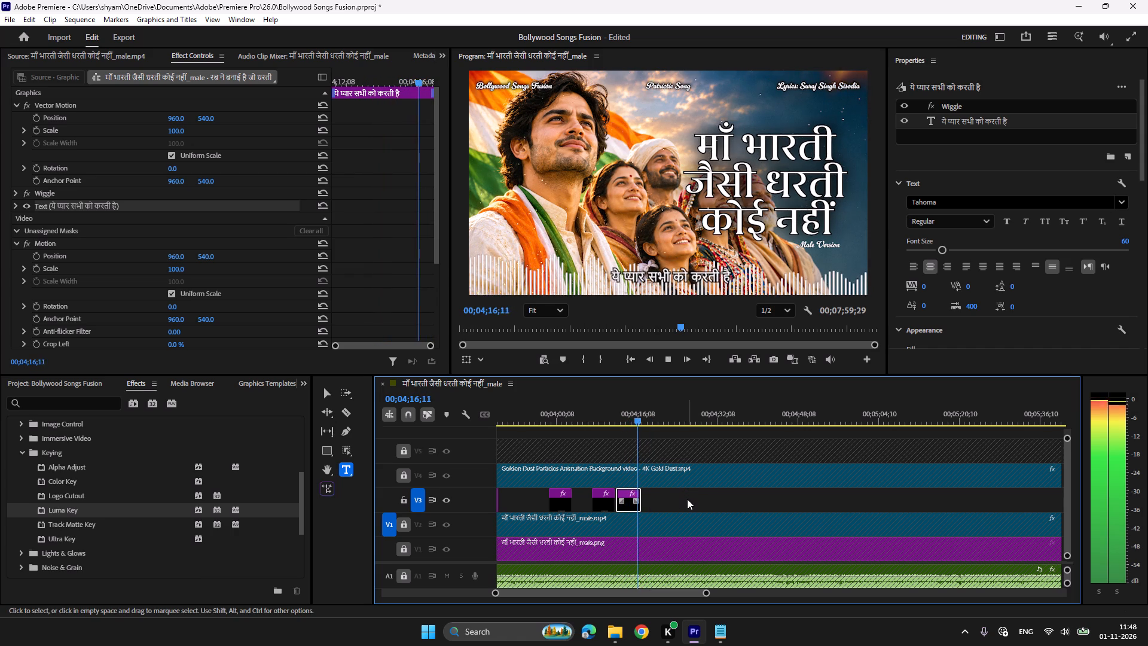
key(space)
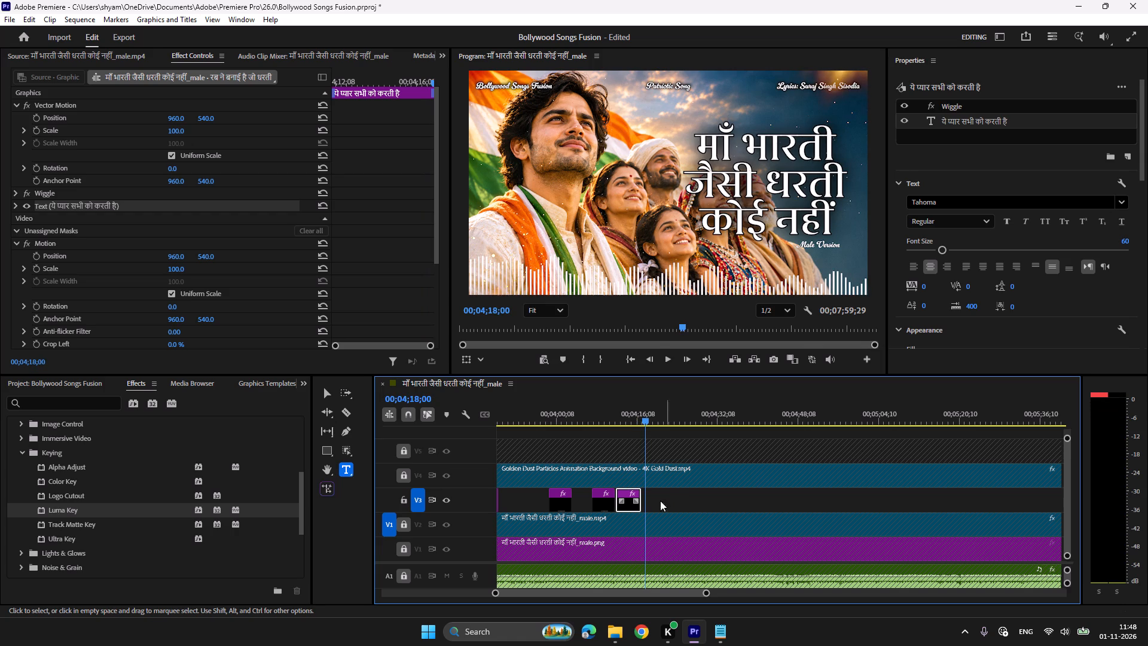
shift+click(604, 505)
key(ctrl+c)
key(ctrl+v)
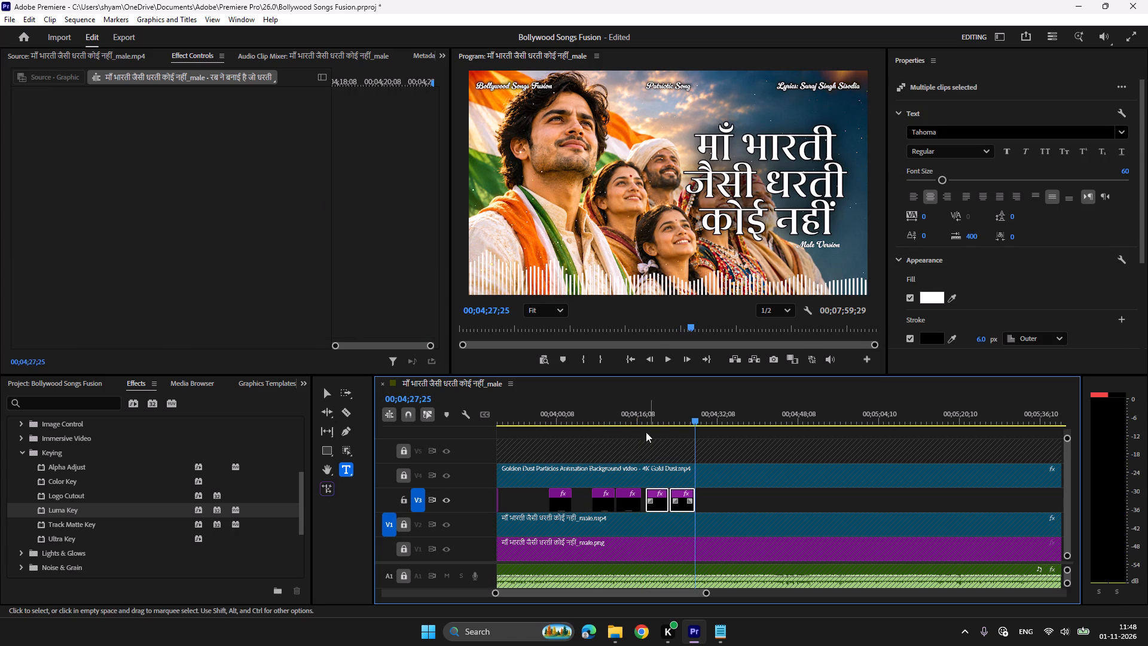
Play through the pasted pair and paste a copy of the last ये प्यार सभी को करती है clip at 00;04;28;12.
click(641, 419)
key(space)
scroll(744, 483, down, 2)
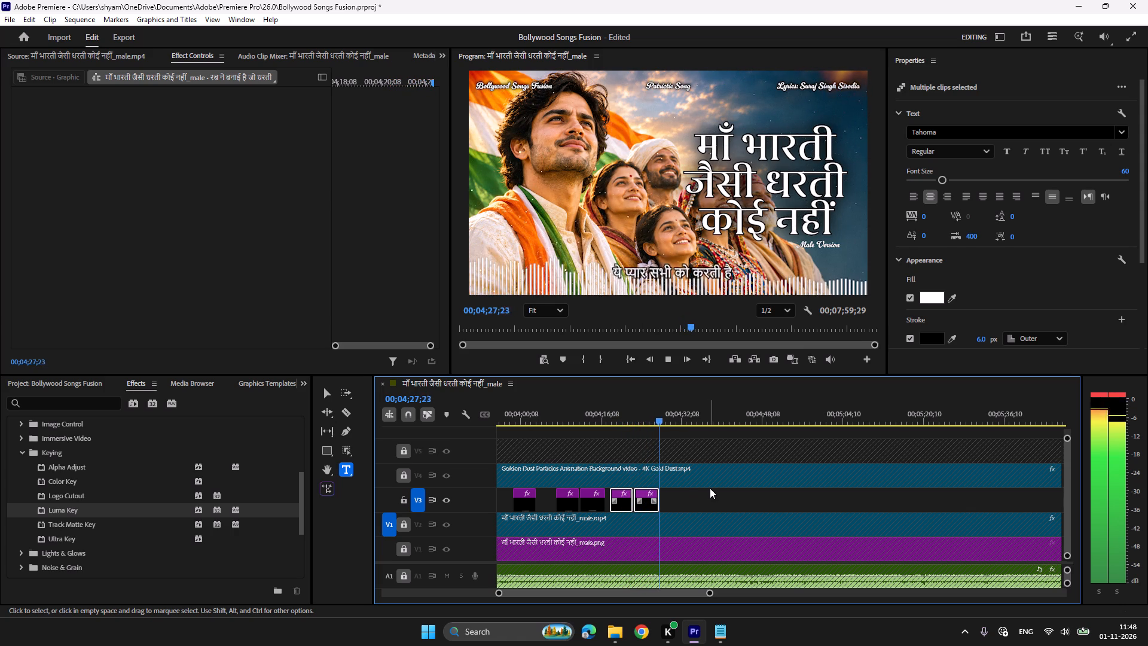
key(space)
click(690, 491)
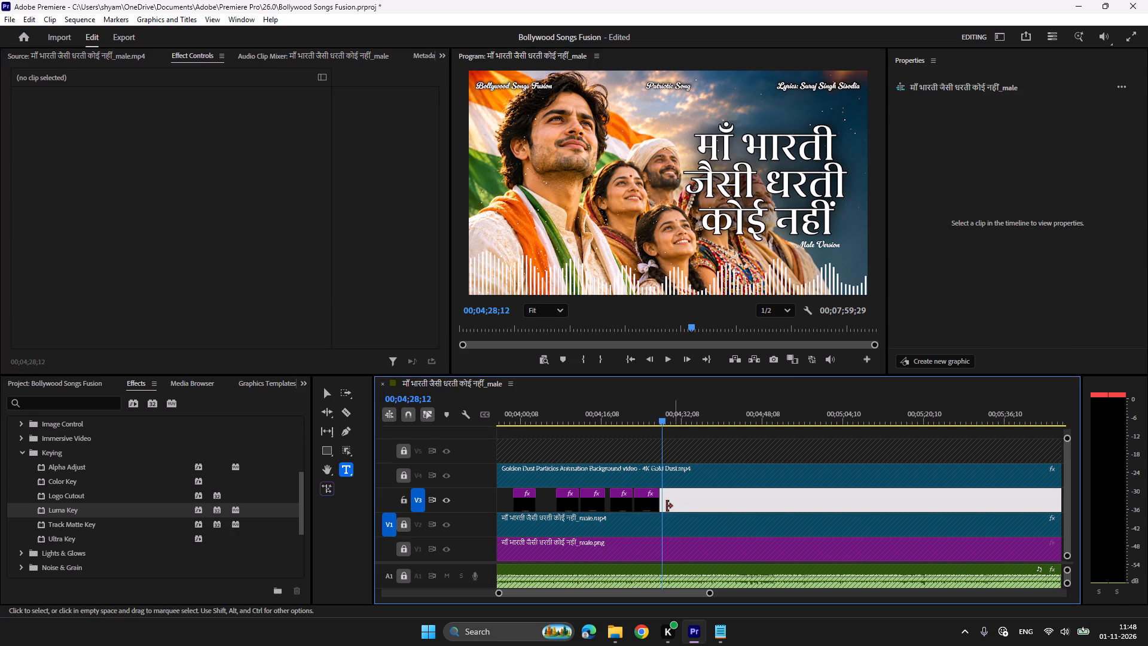
click(646, 506)
key(ctrl+c)
key(ctrl+v)
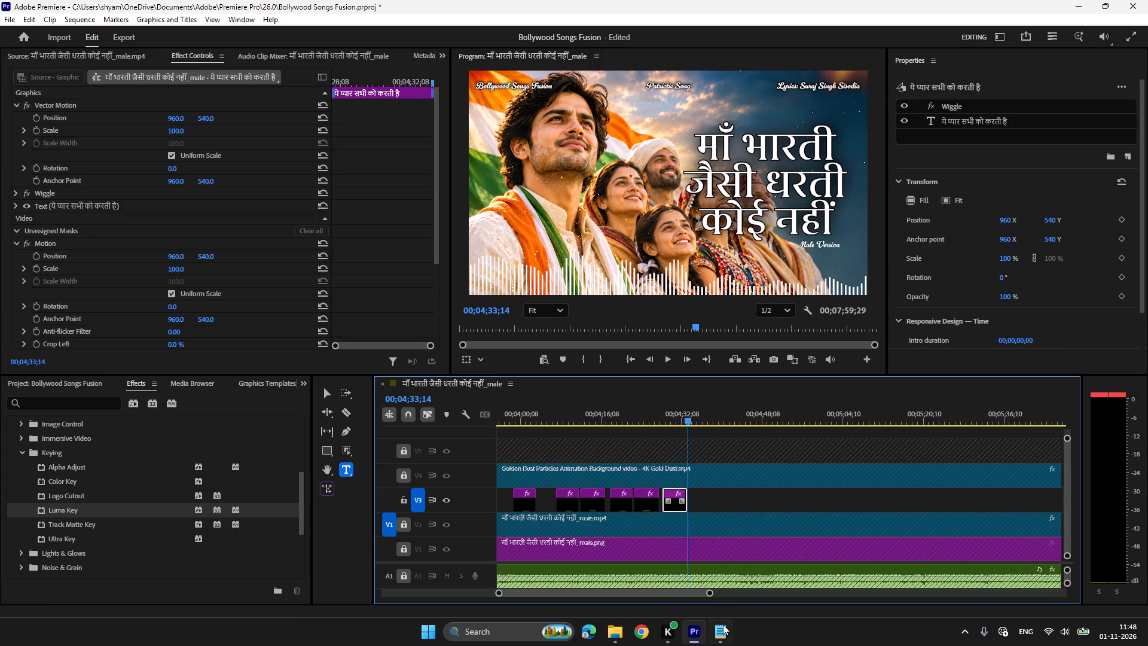
Replace the last pasted clip's text with the line जीने का अधिकार सभी को from the lyrics file.
click(725, 629)
scroll(665, 405, down, 2)
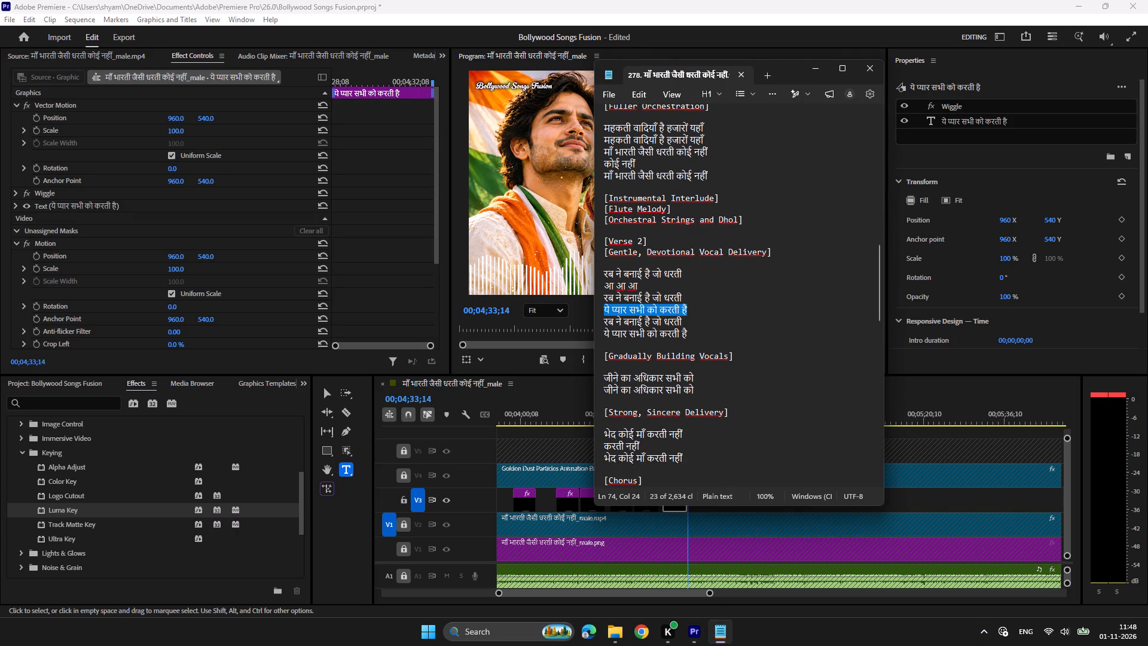
drag(698, 377, 581, 376)
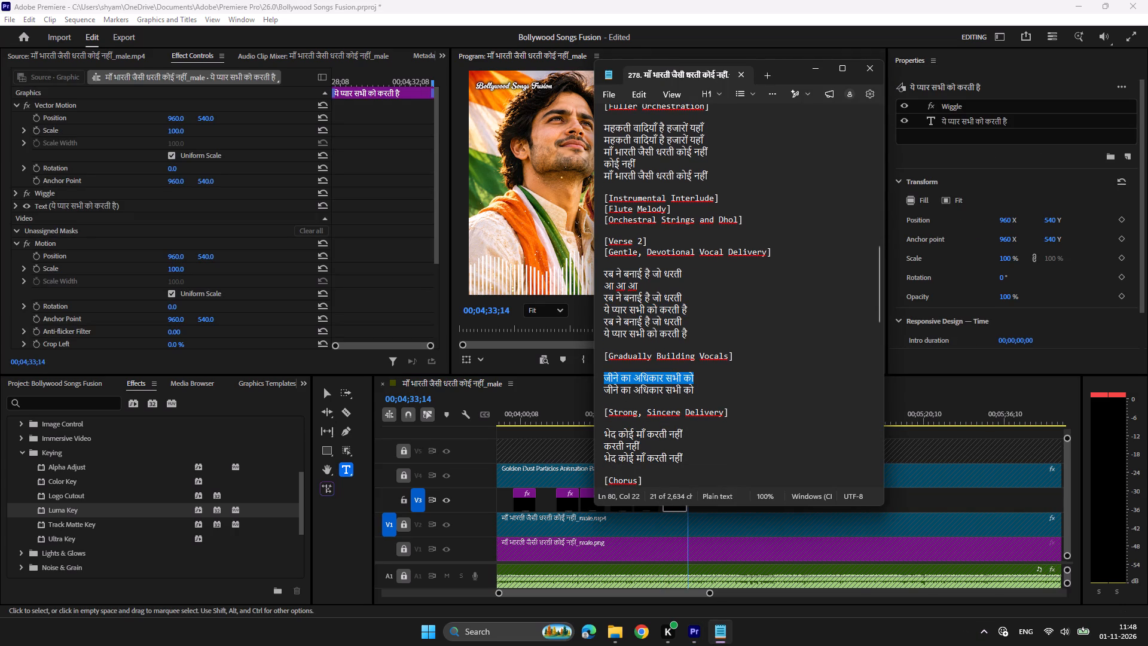
key(ctrl+c)
click(696, 627)
click(674, 419)
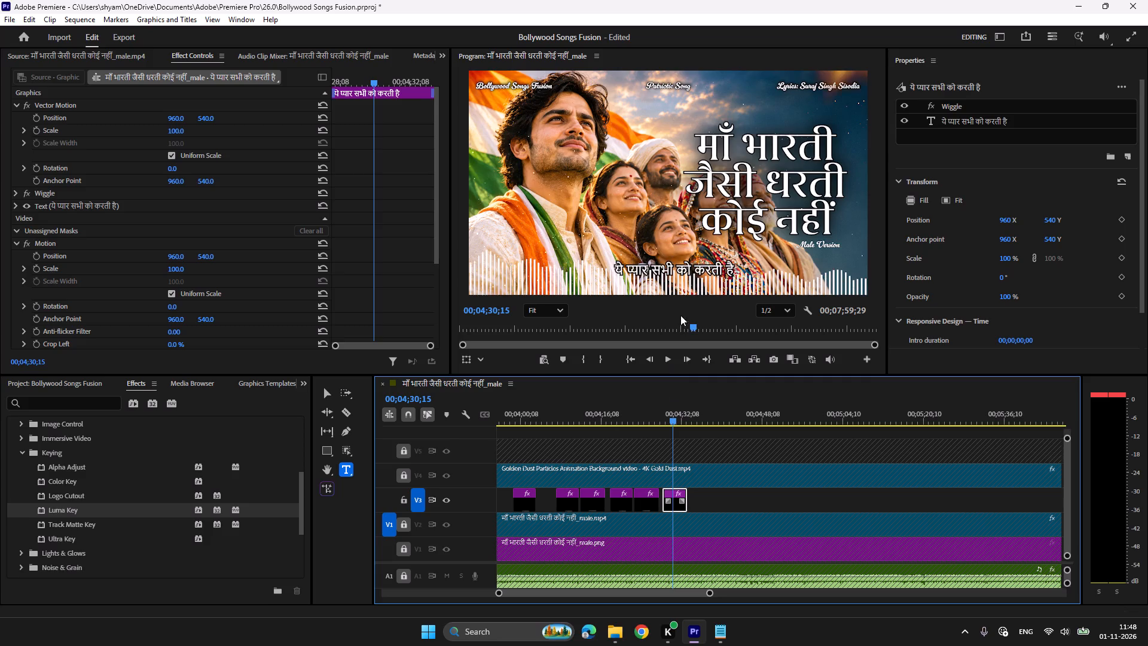
click(672, 270)
key(ctrl+a)
key(ctrl+v)
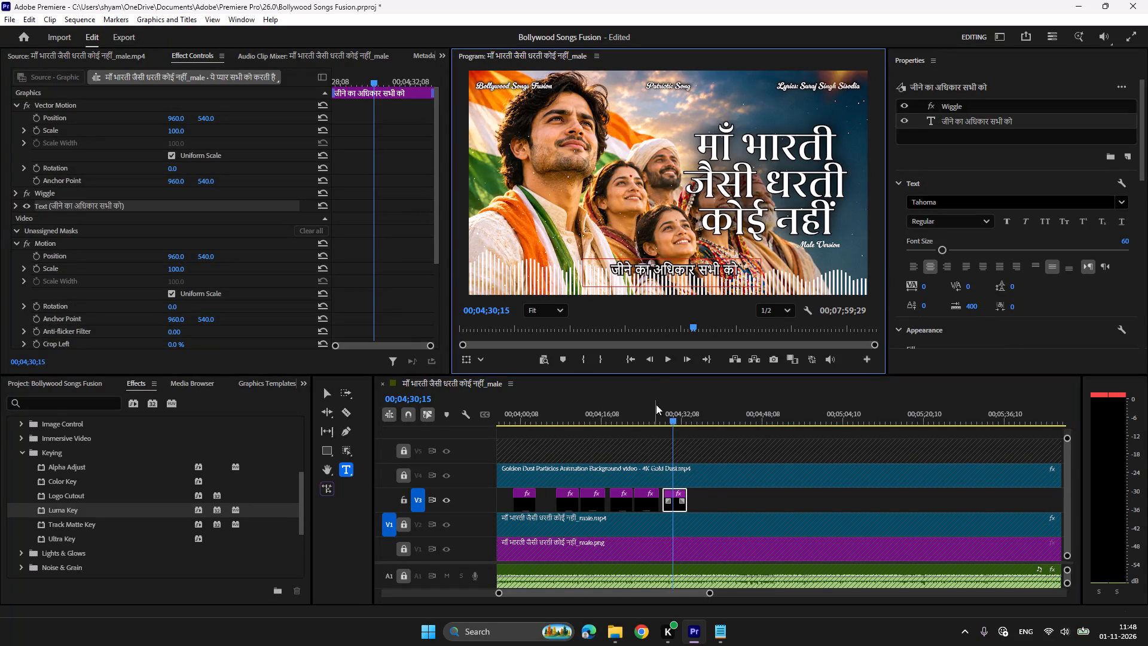
Replay the vocal entry and shift the जीने का अधिकार सभी को clip so it starts at about 00;04;28;10.
click(658, 411)
key(space)
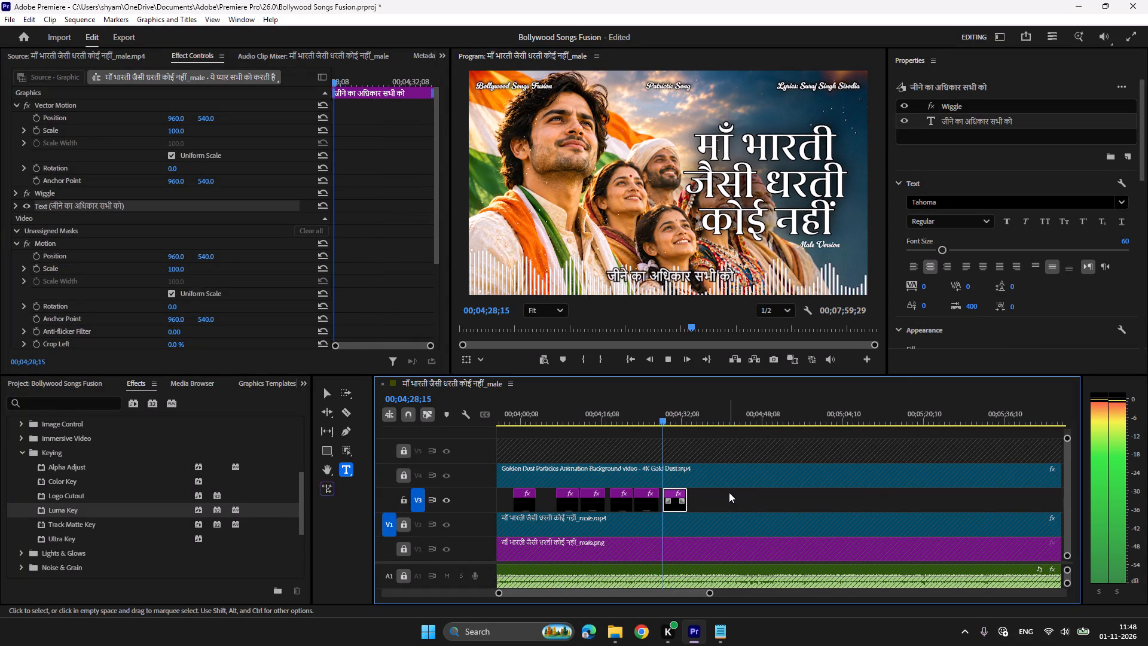
click(660, 412)
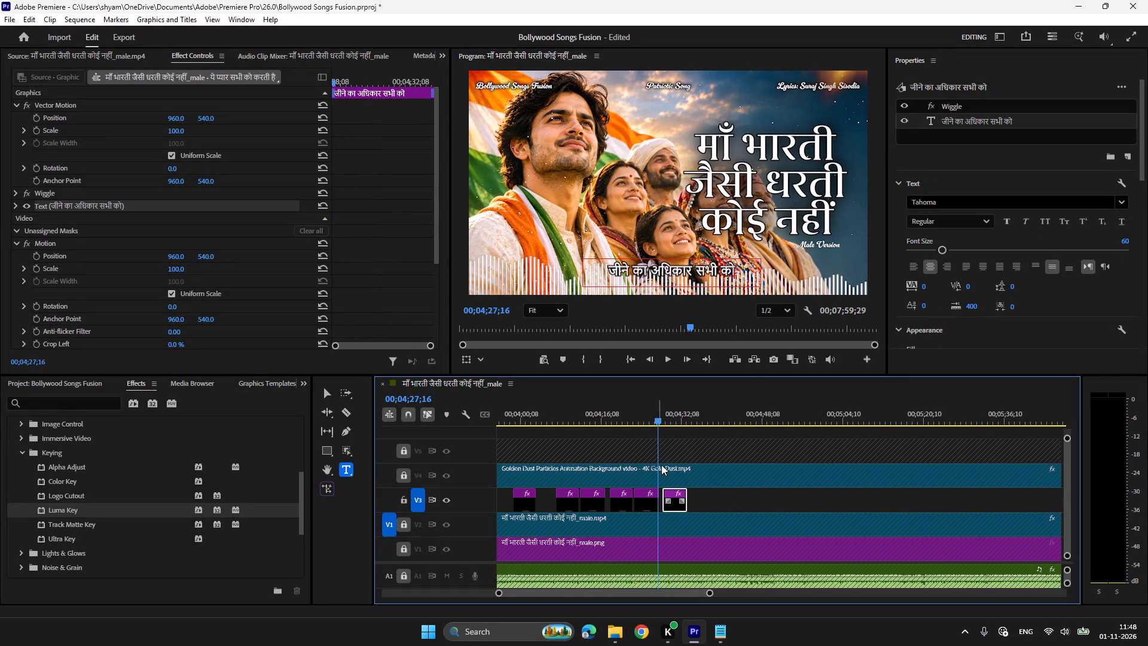
key(space)
key(space)
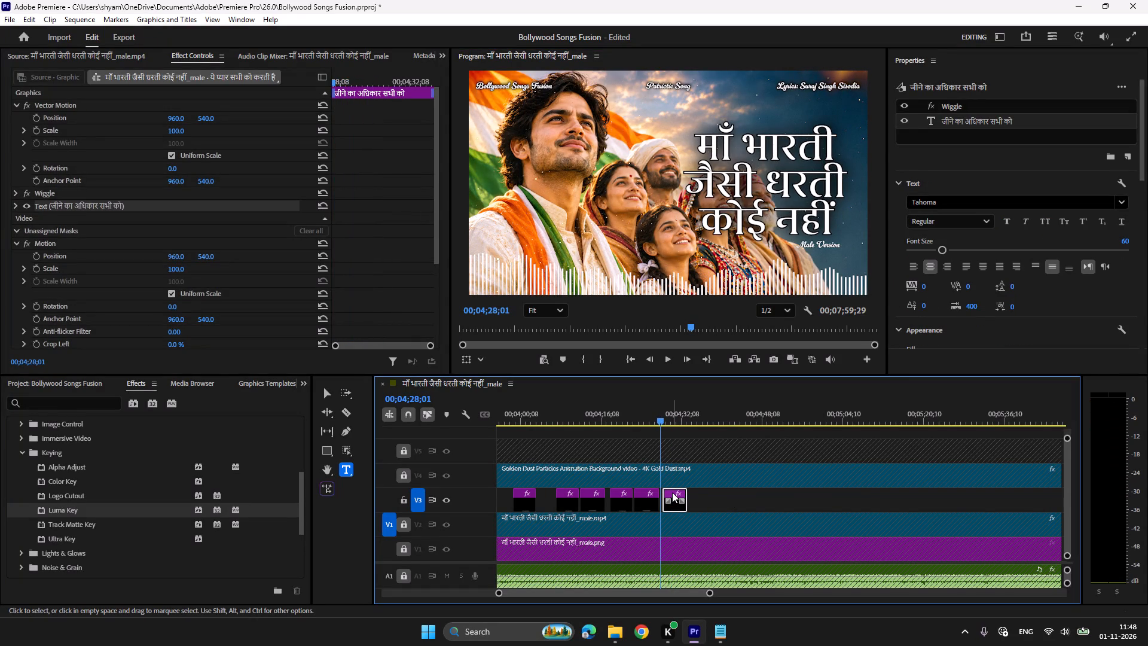
click(672, 492)
key(space)
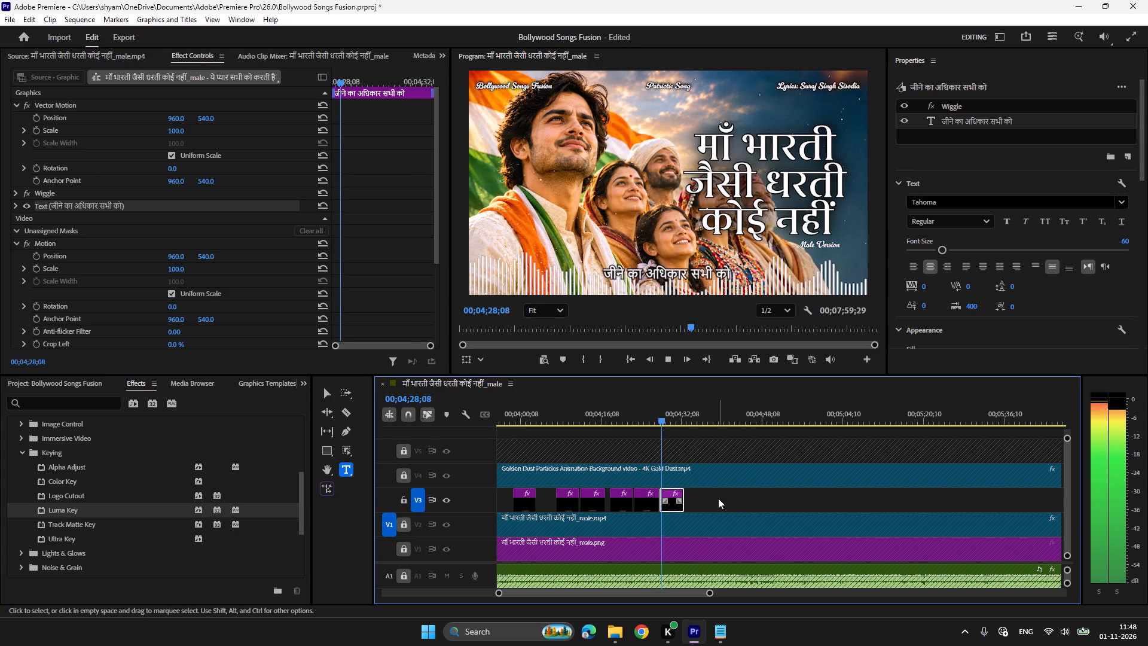
key(space)
click(657, 415)
key(space)
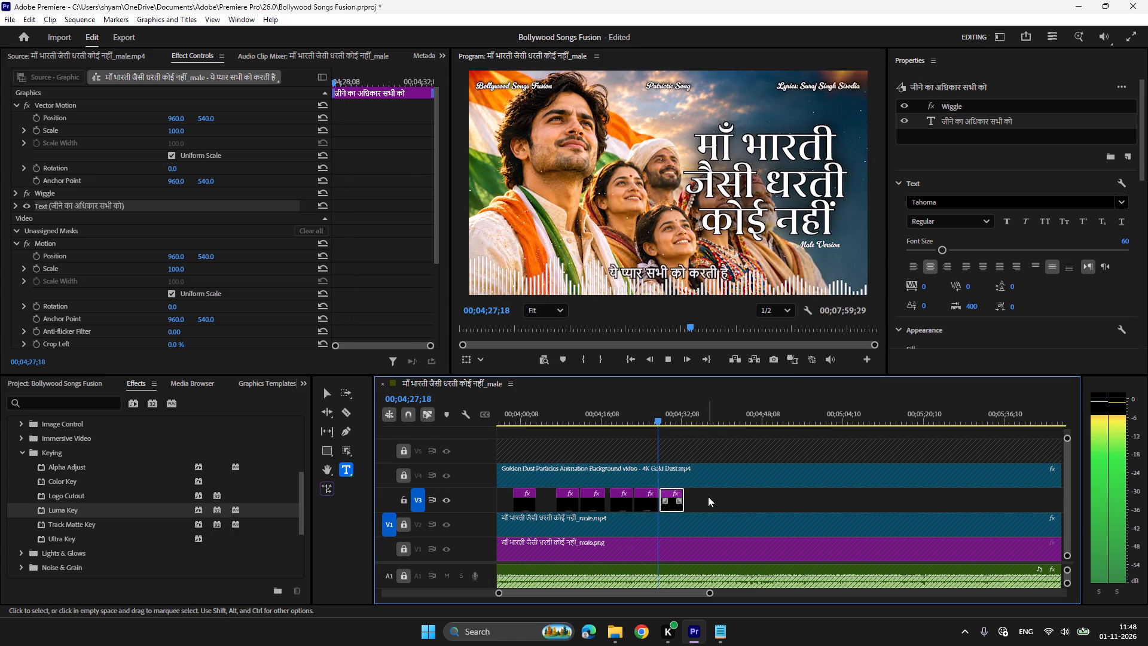
key(space)
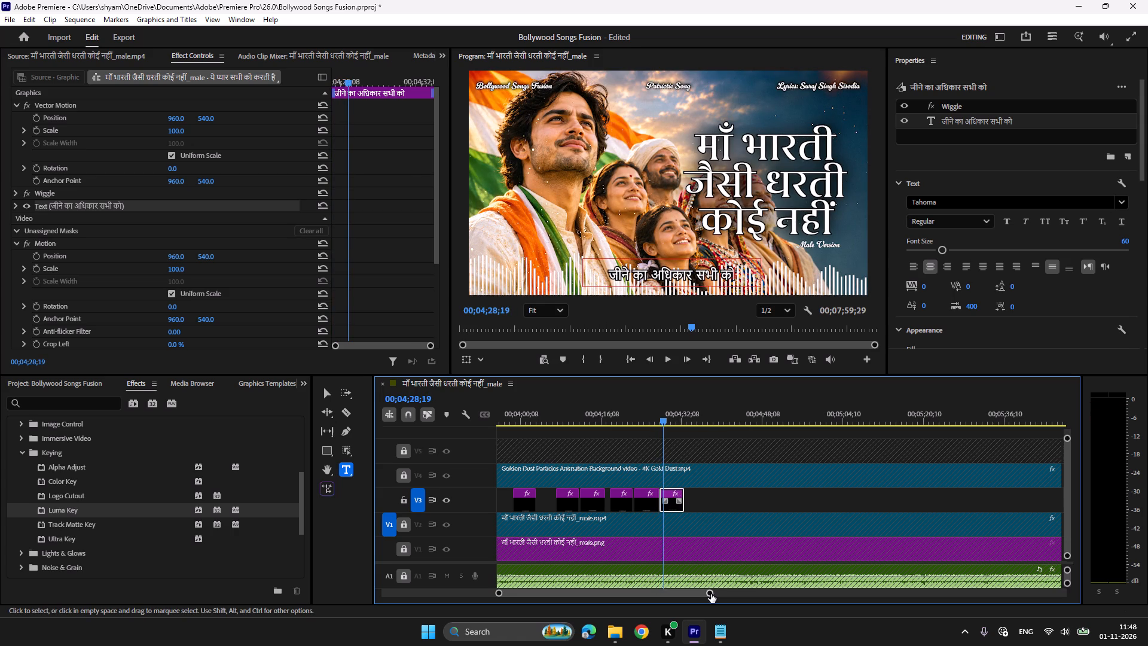
drag(711, 594, 665, 592)
click(774, 415)
key(space)
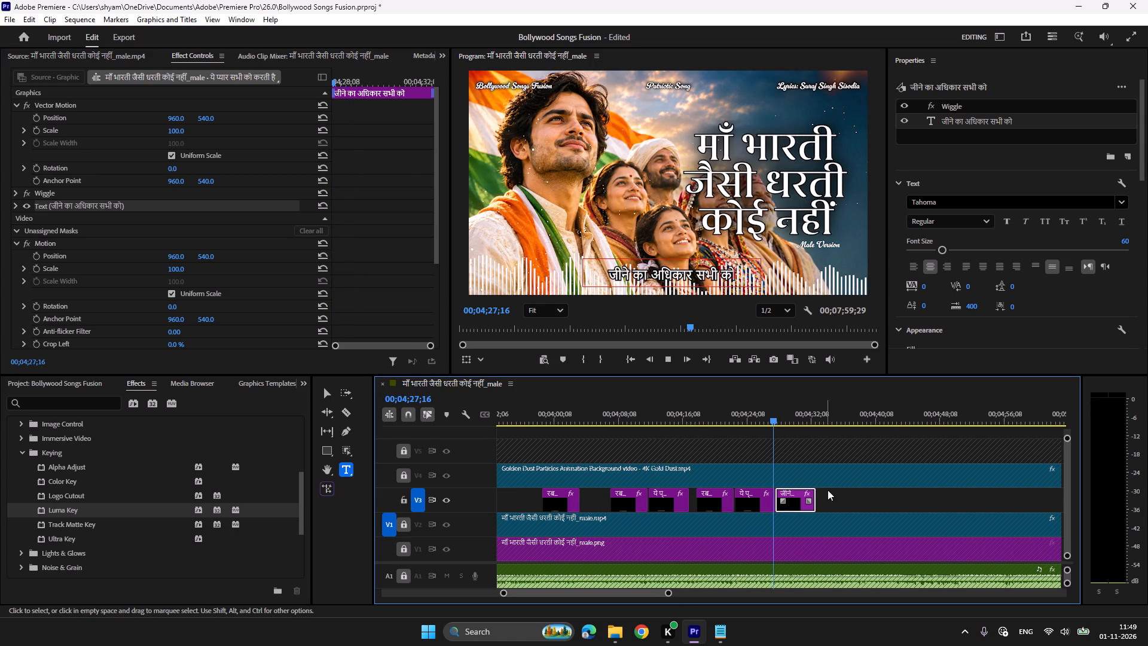
key(space)
click(796, 497)
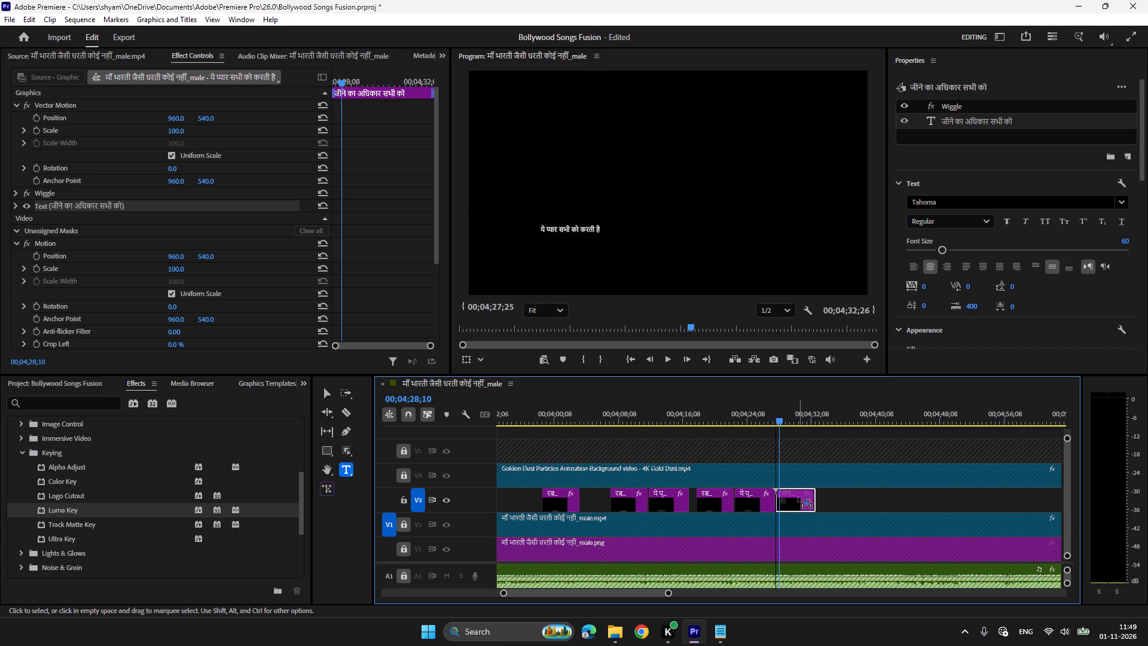
click(798, 497)
click(793, 497)
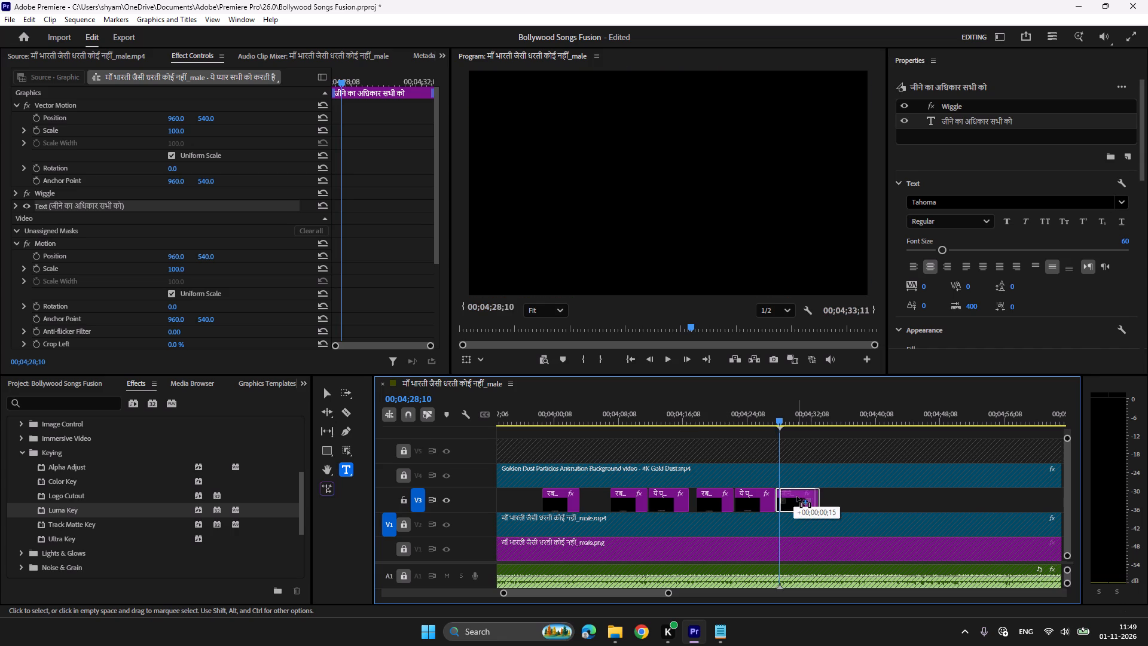
Play through the जीने का अधिकार सभी को clip and extend its end to about 00;04;34.
drag(666, 592, 648, 593)
scroll(690, 539, down, 10)
key(space)
key(space)
click(588, 411)
key(space)
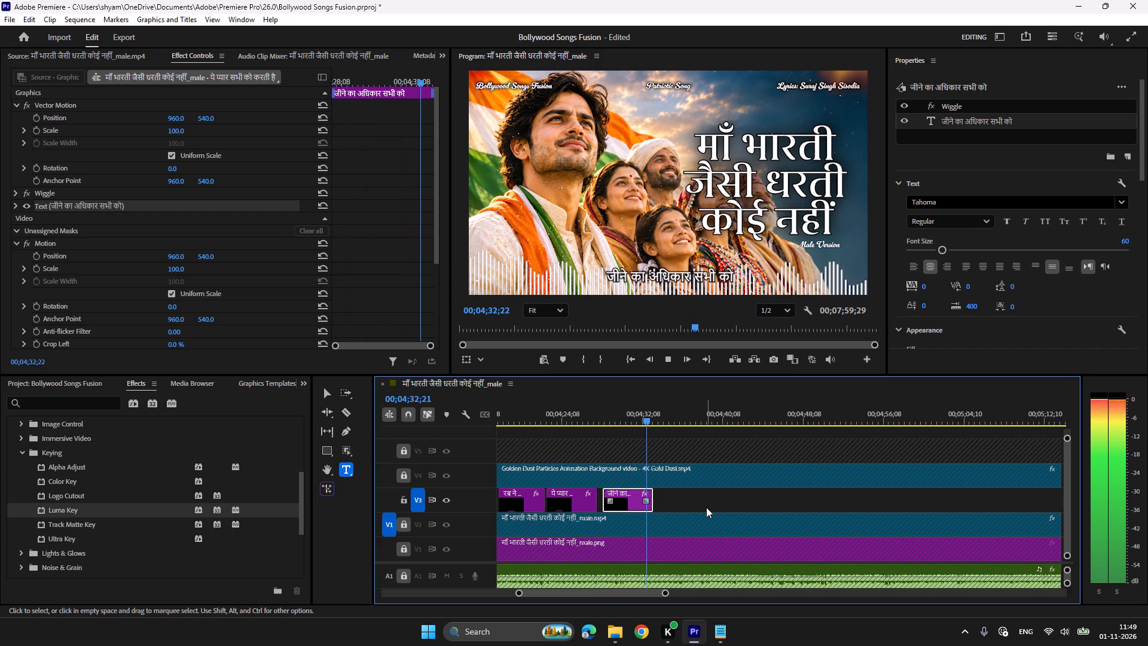
key(space)
drag(651, 499, 657, 499)
Play on and paste a copy of the जीने का अधिकार सभी को clip at about 00;04;36;22.
key(space)
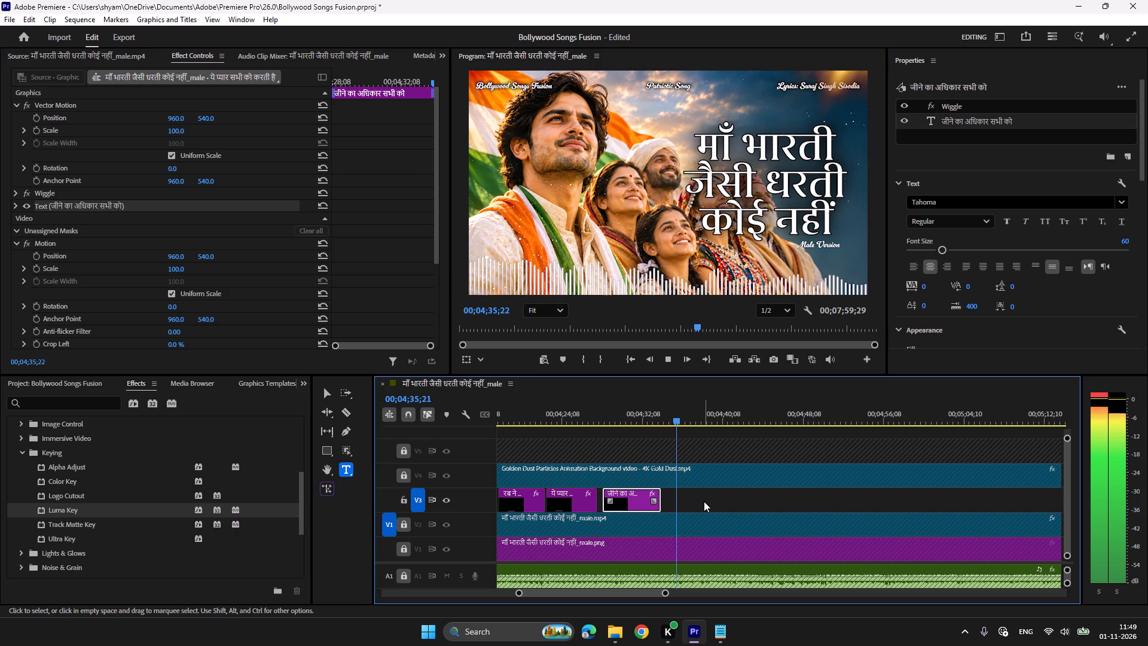
key(space)
key(ctrl+c)
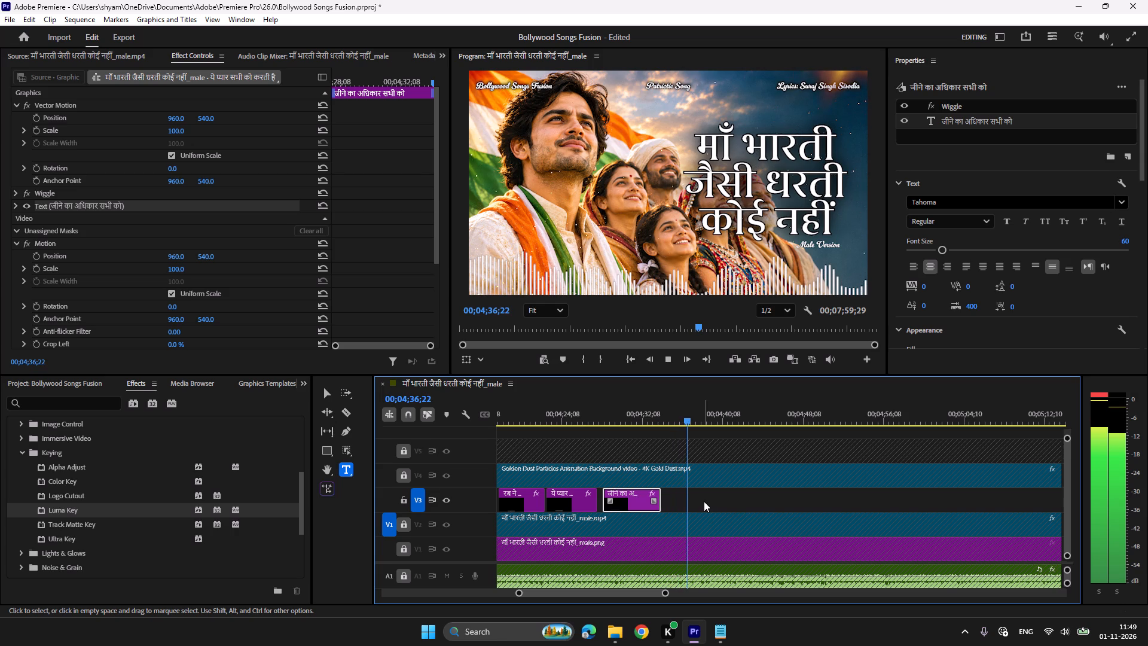
key(ctrl+v)
Play through the pasted copy and paste another जीने का अधिकार सभी को clip at 00;04;43;14.
click(686, 418)
key(space)
scroll(751, 510, down, 4)
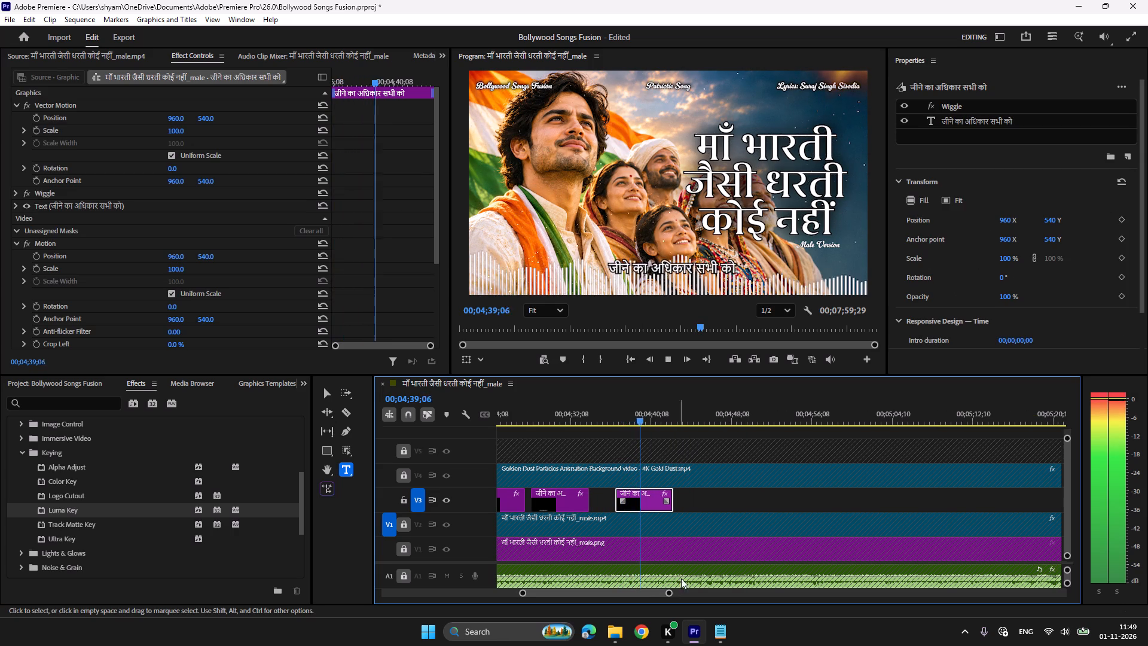
scroll(708, 543, down, 3)
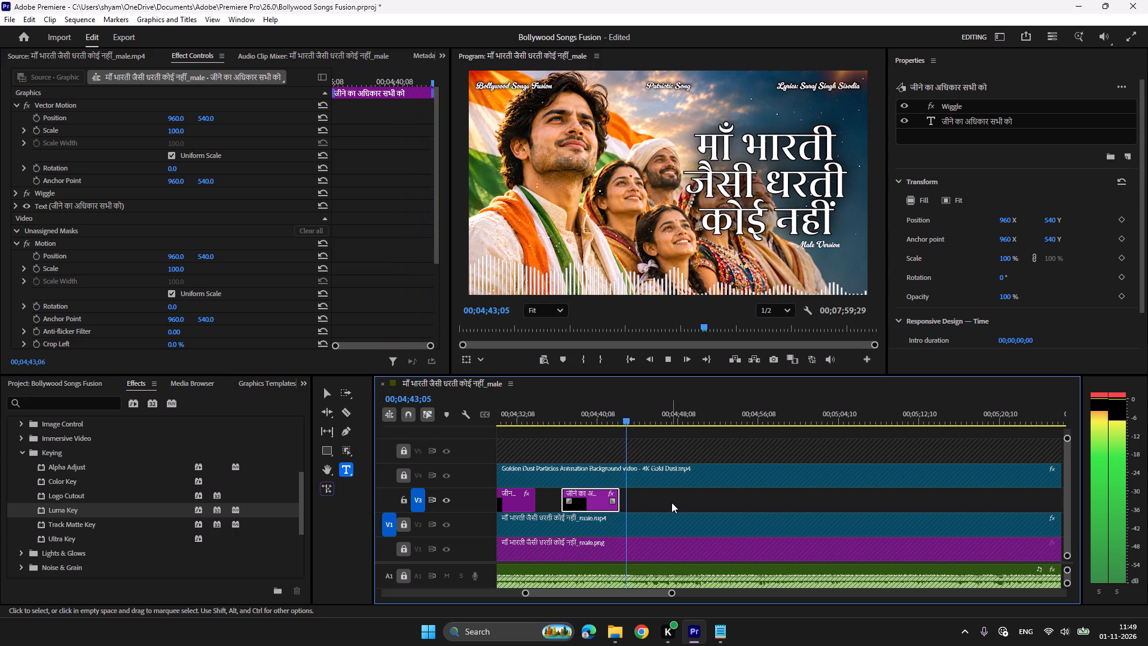
key(space)
key(ctrl+c)
key(ctrl+v)
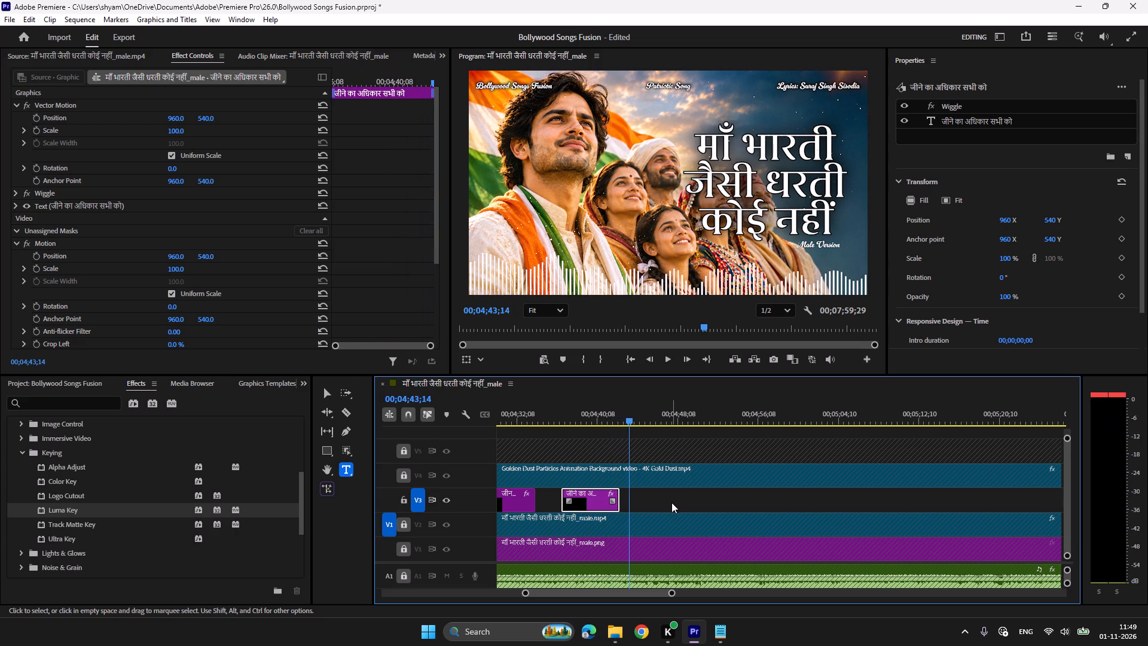
Replace the newest copy's text with the line भेद कोई माँ करती नहीं from the lyrics file.
click(714, 630)
scroll(746, 415, down, 2)
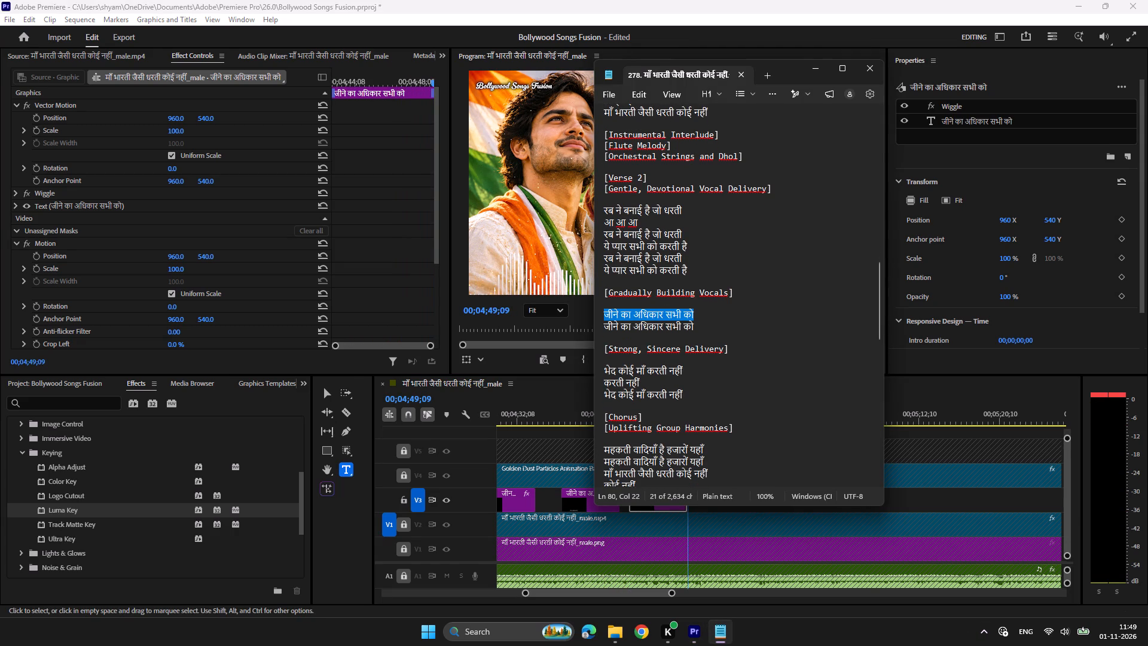
drag(689, 371, 594, 370)
key(ctrl+c)
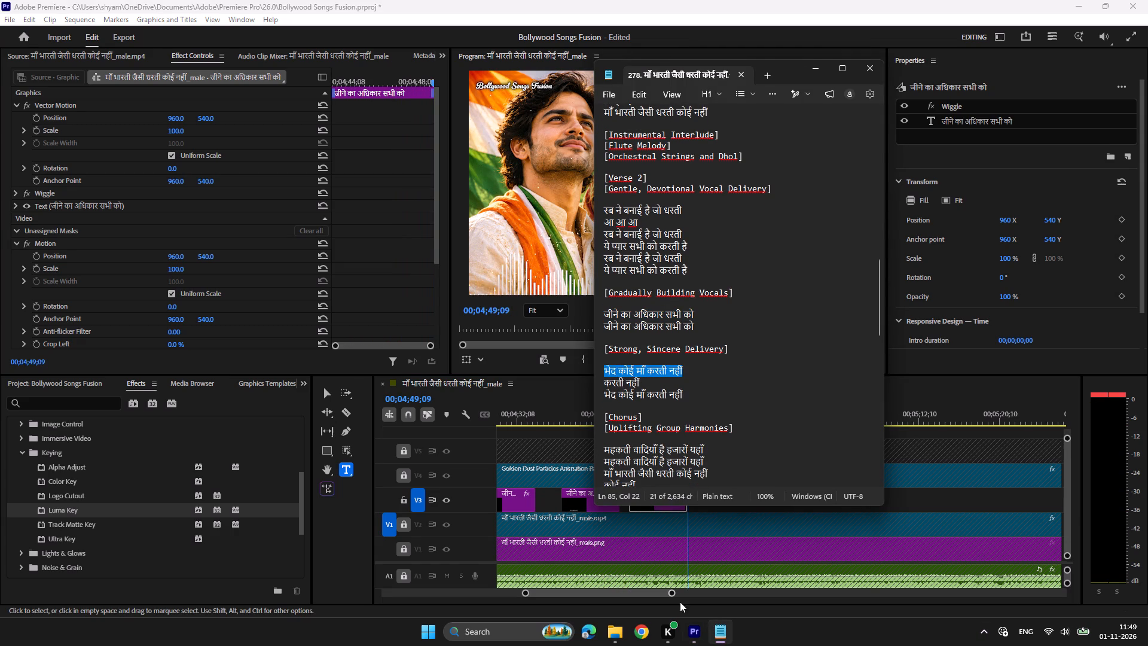
click(699, 631)
click(663, 414)
click(654, 272)
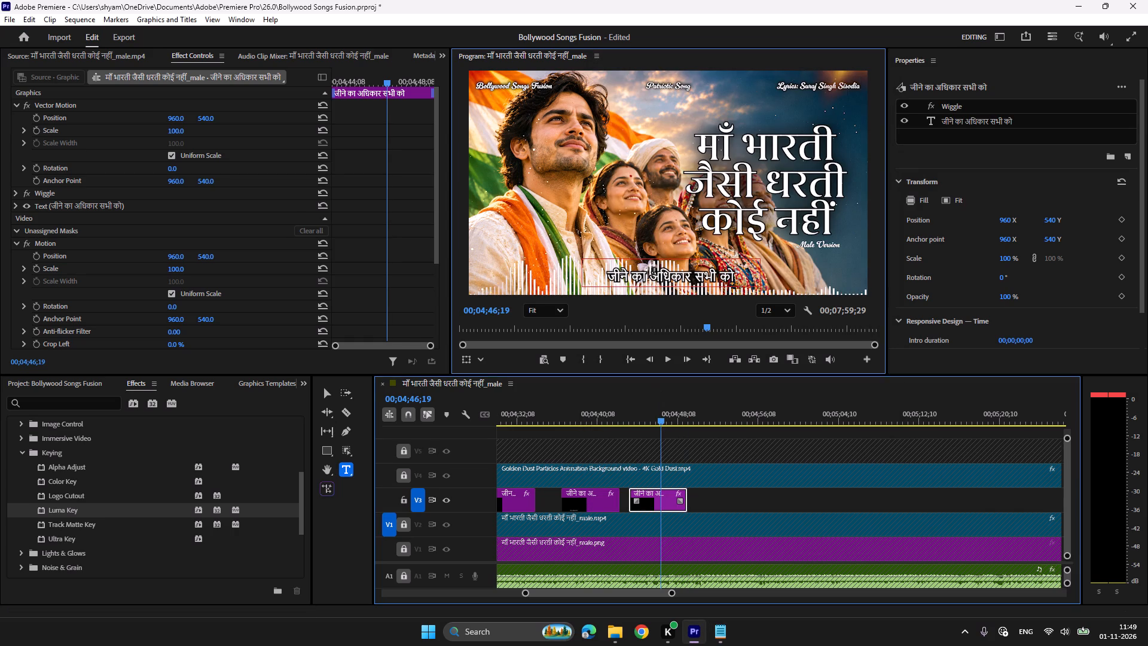
key(ctrl+a)
key(ctrl+v)
Play the भेद कोई माँ करती नहीं clip and extend its end to about 00;04;50;05.
click(624, 413)
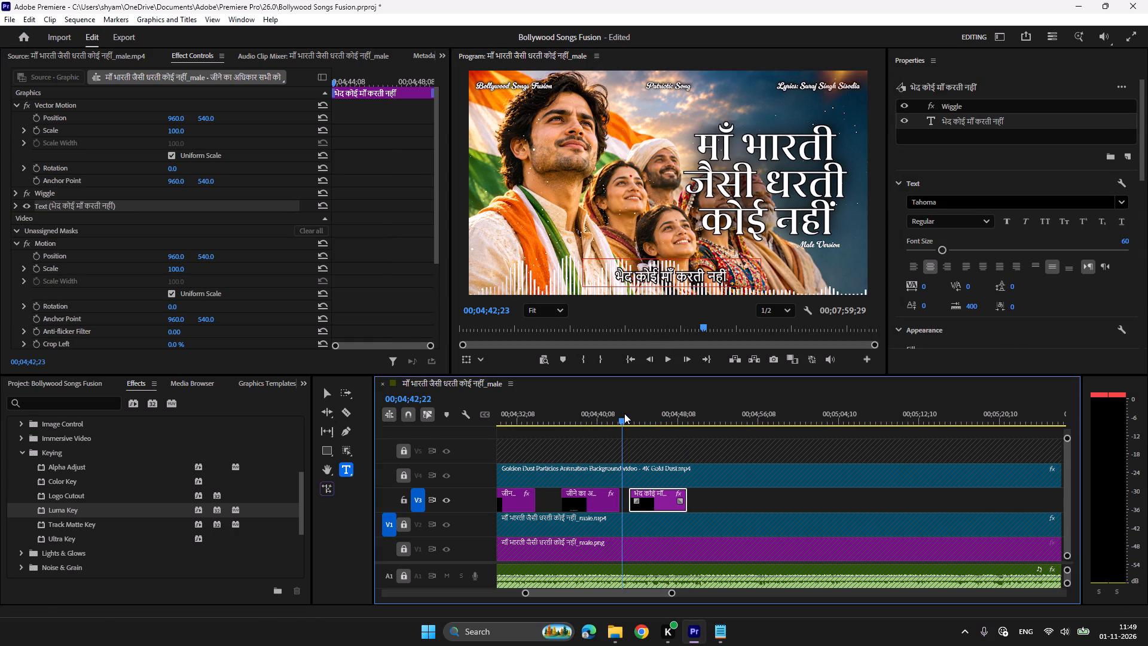
key(space)
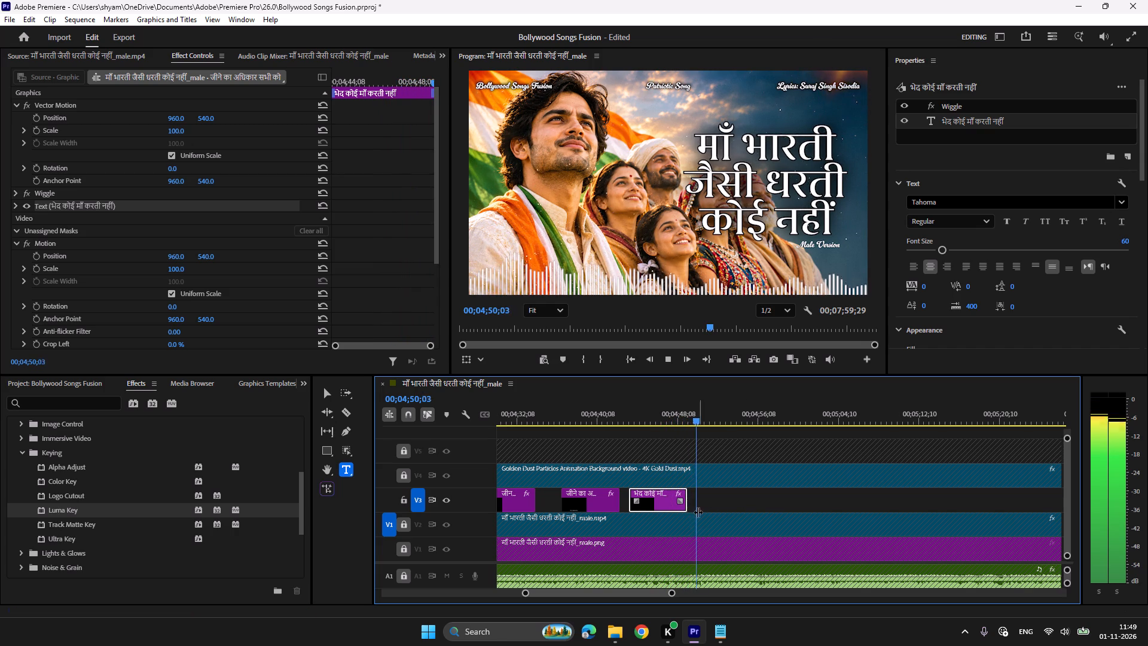
key(space)
drag(685, 499, 691, 500)
Play on and paste a copy of the भेद कोई माँ करती नहीं clip at about 00;04;50;22.
key(space)
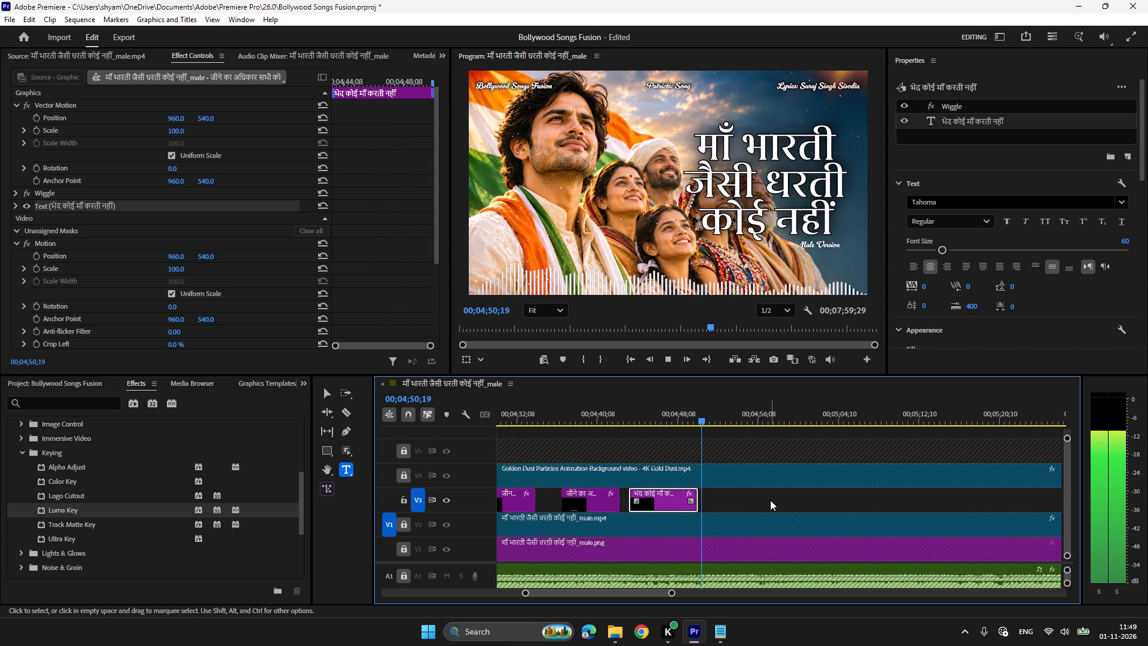
key(space)
key(ctrl+c)
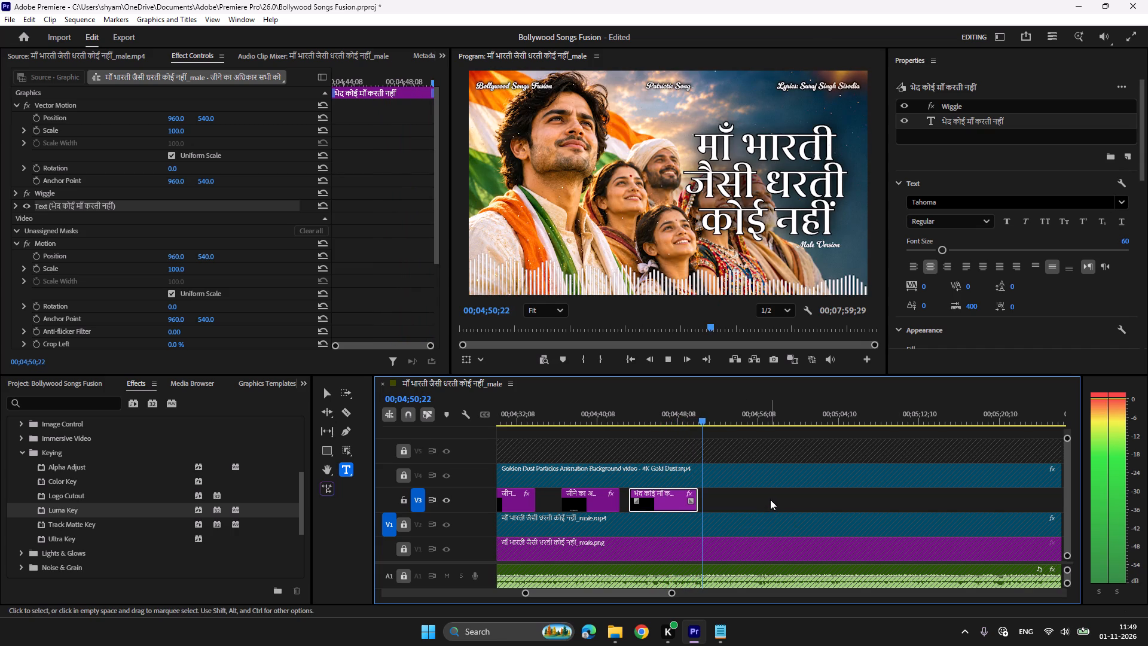
key(ctrl+v)
Play into the new copy and paste another भेद कोई माँ करती नहीं clip at 00;04;53;04, over its tail.
click(698, 415)
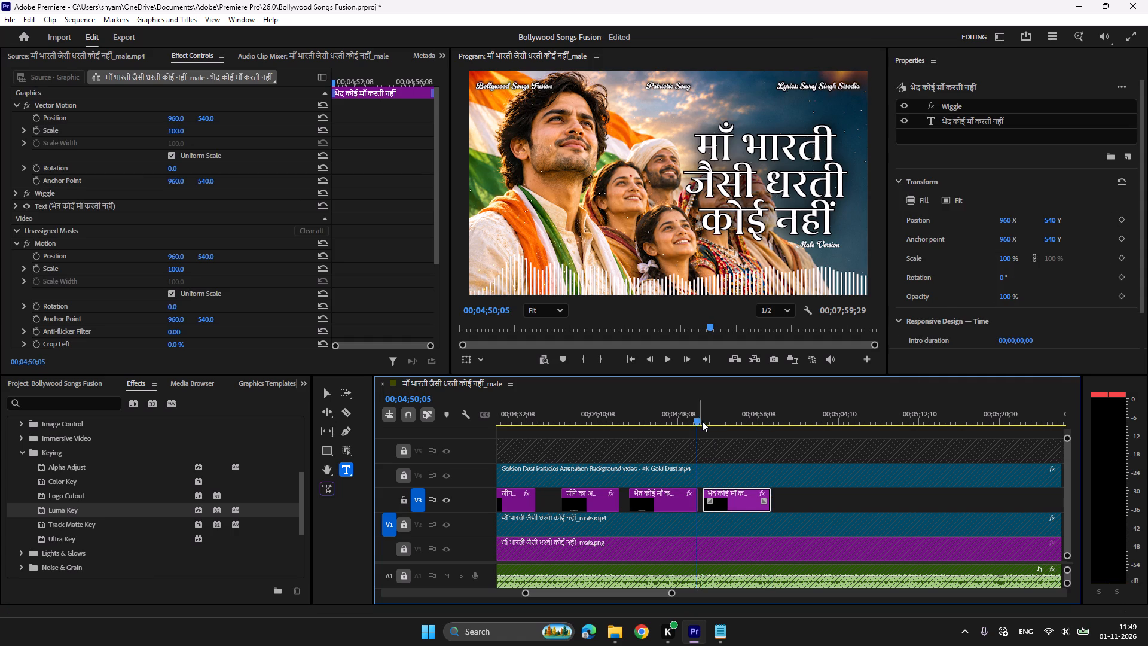
key(space)
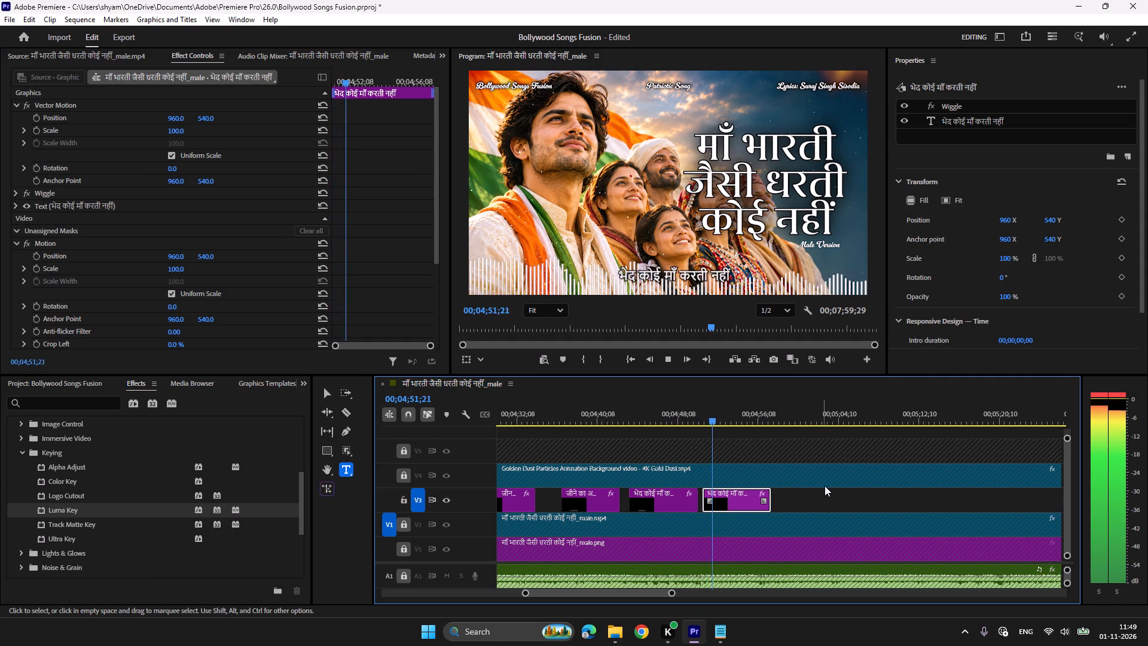
key(space)
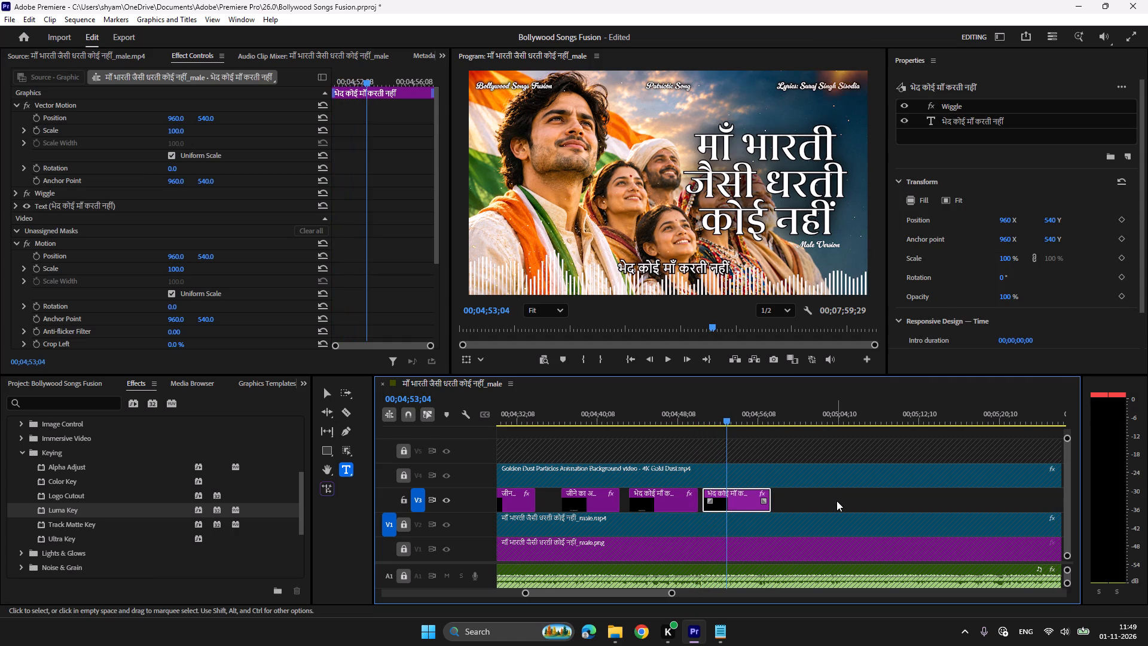
key(ctrl+c)
key(ctrl+v)
Shorten the text of the short clip between the two भेद कोई माँ करती नहीं clips to करती नहीं.
click(712, 416)
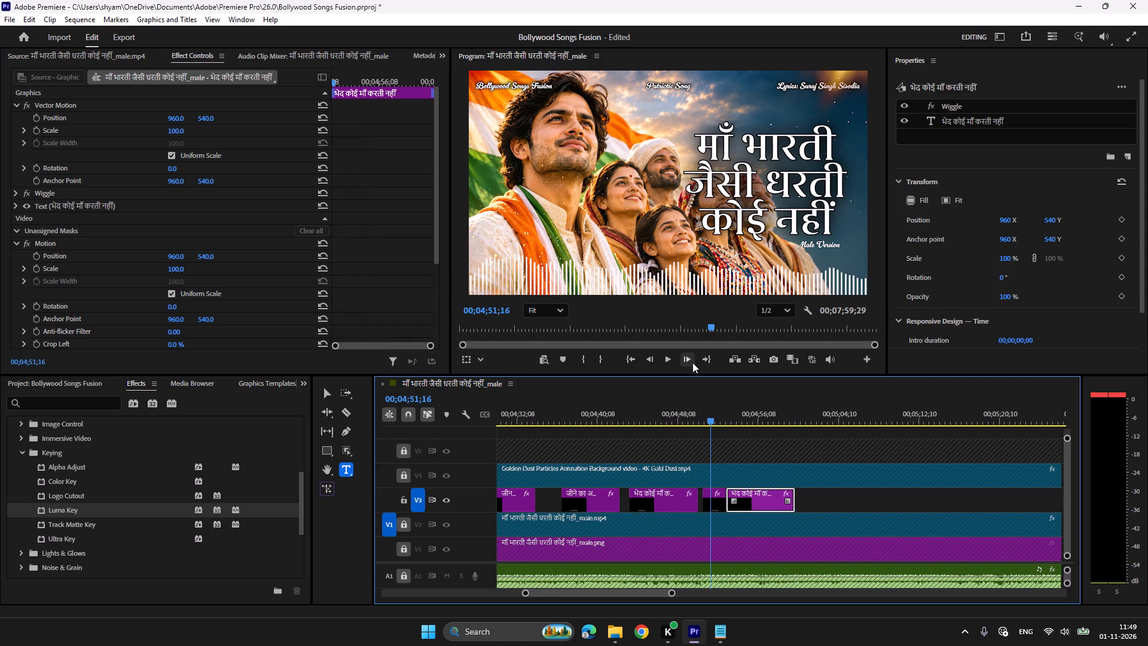
click(675, 278)
drag(676, 272, 642, 274)
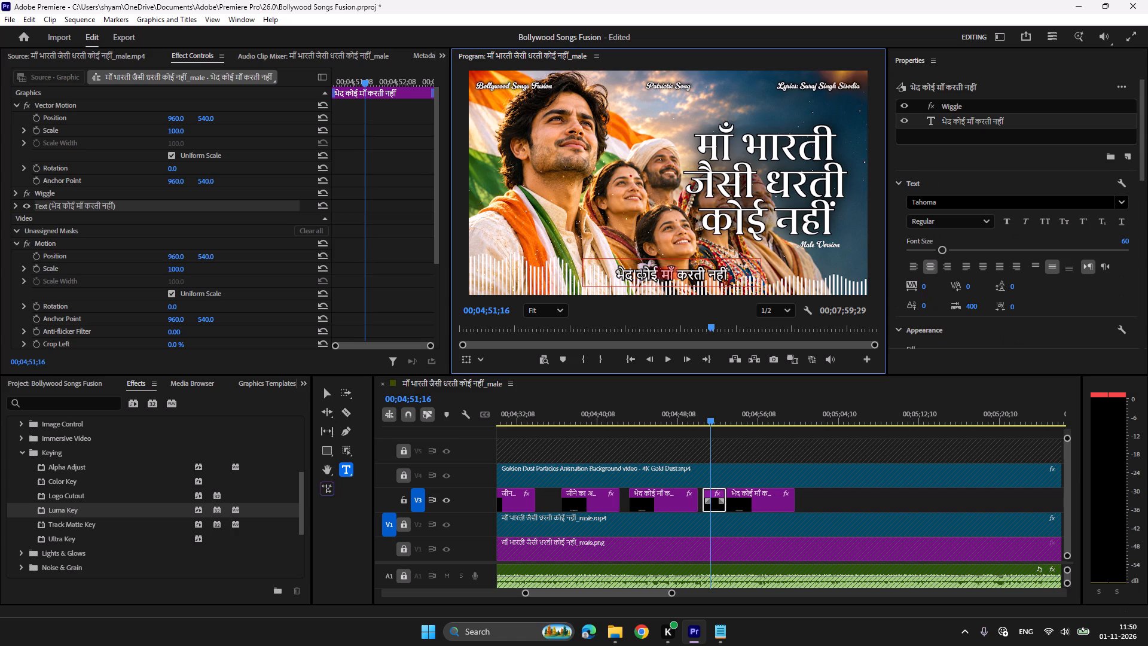
drag(642, 274, 618, 275)
key(BackSpace)
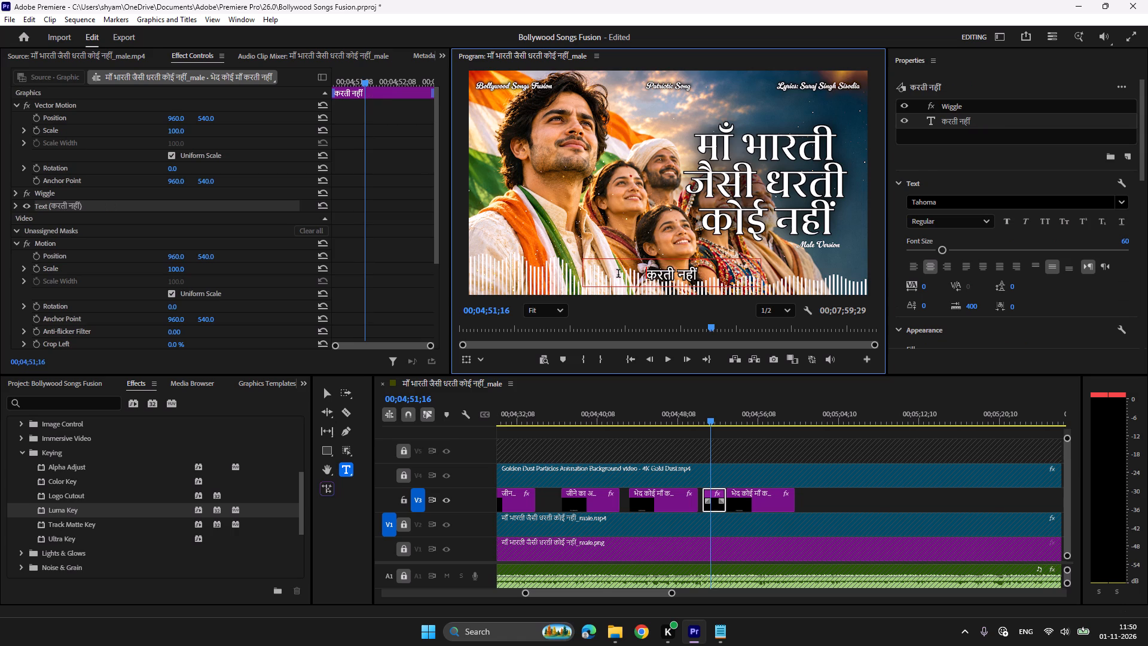
Play to 00;05;00;04 and paste there copies of the five earlier chorus clips, from the first महकती वादियाँ है हजारों यहाँ to the last माँ भारती जैसी धरती कोई नहीं.
click(713, 416)
key(space)
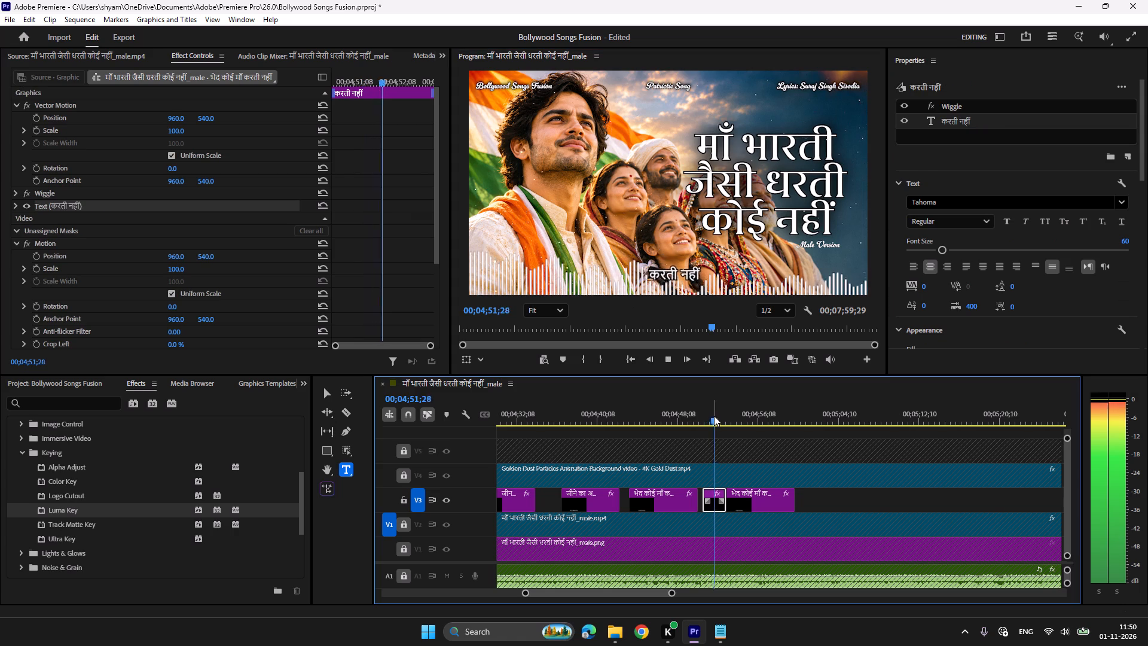
scroll(709, 416, down, 4)
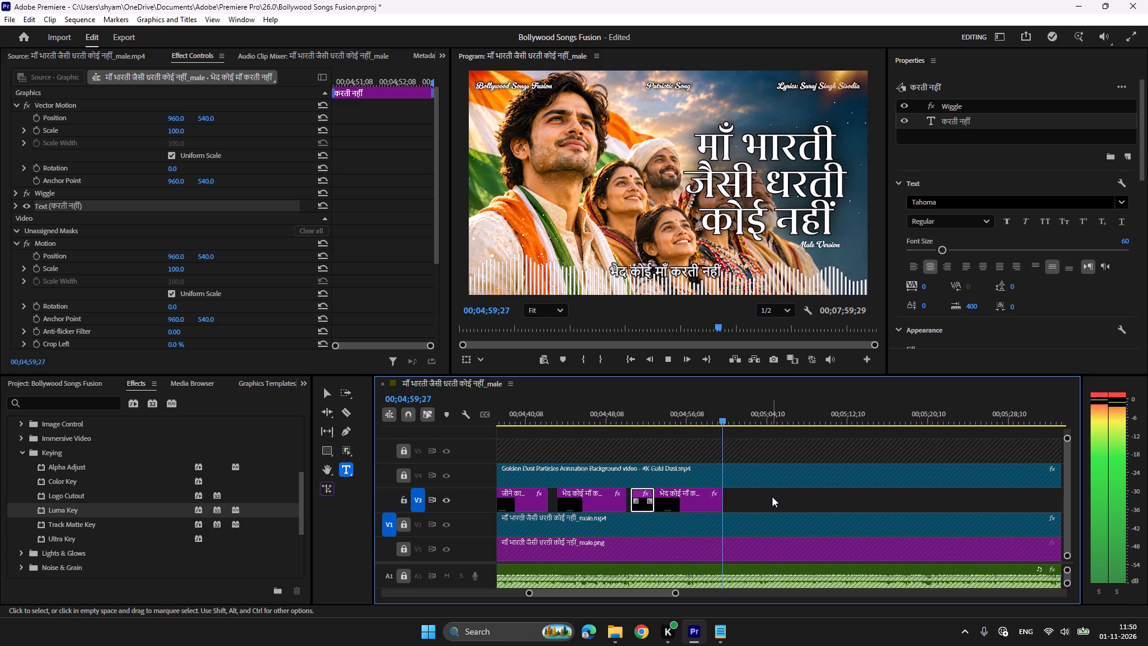
key(space)
click(721, 412)
key(space)
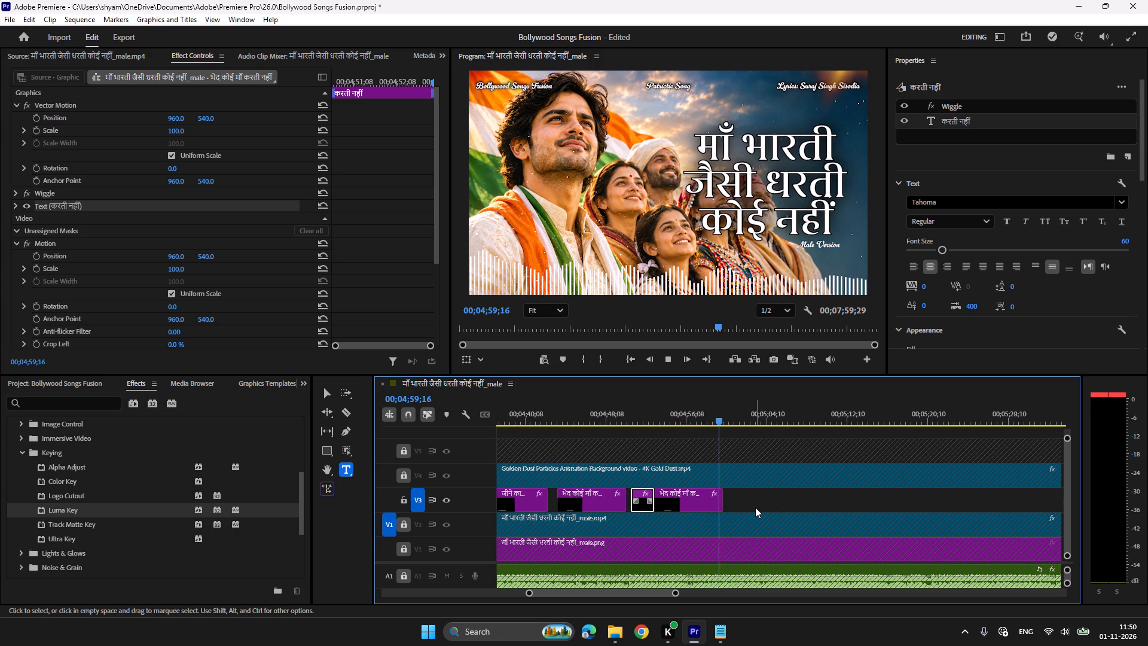
key(space)
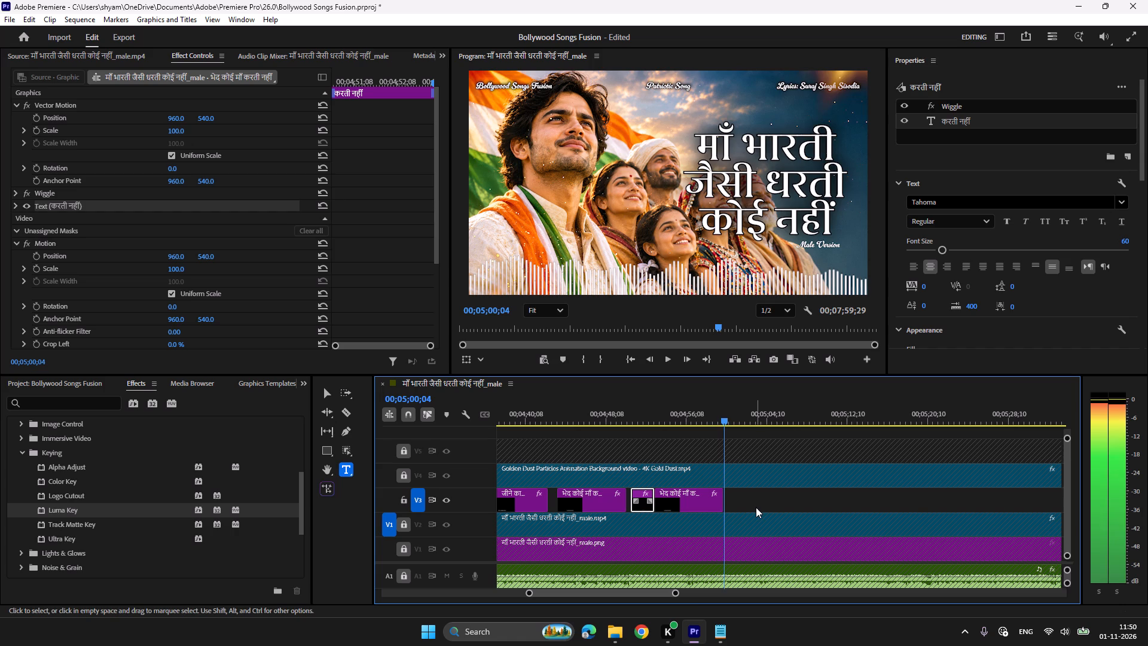
drag(674, 593, 700, 595)
drag(668, 592, 640, 593)
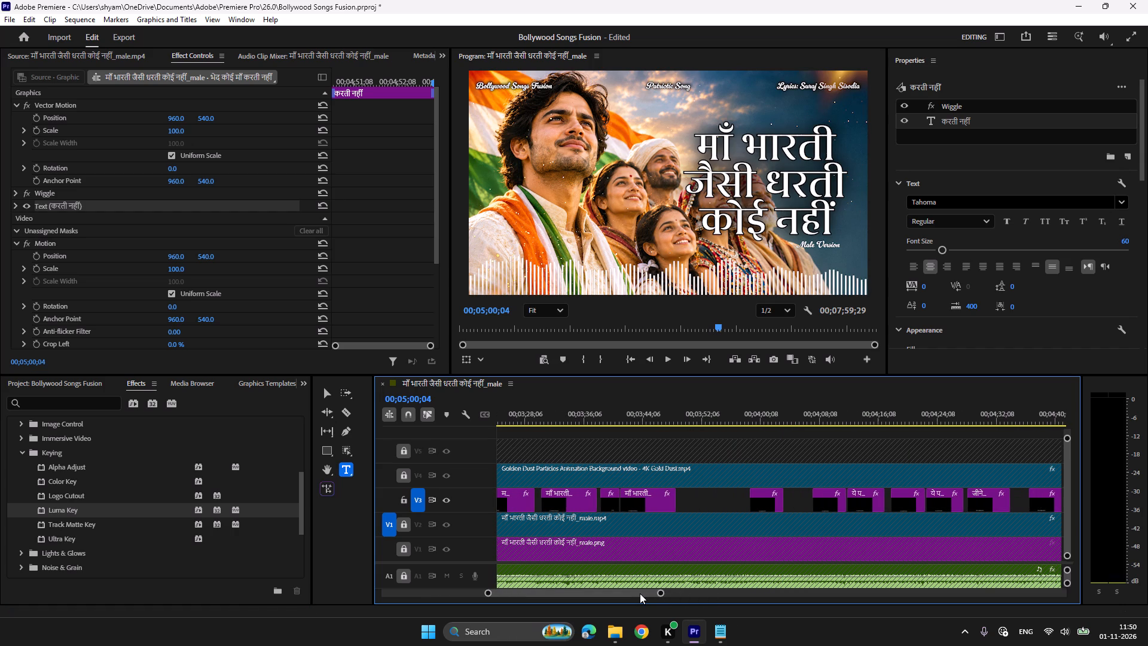
drag(640, 593, 627, 593)
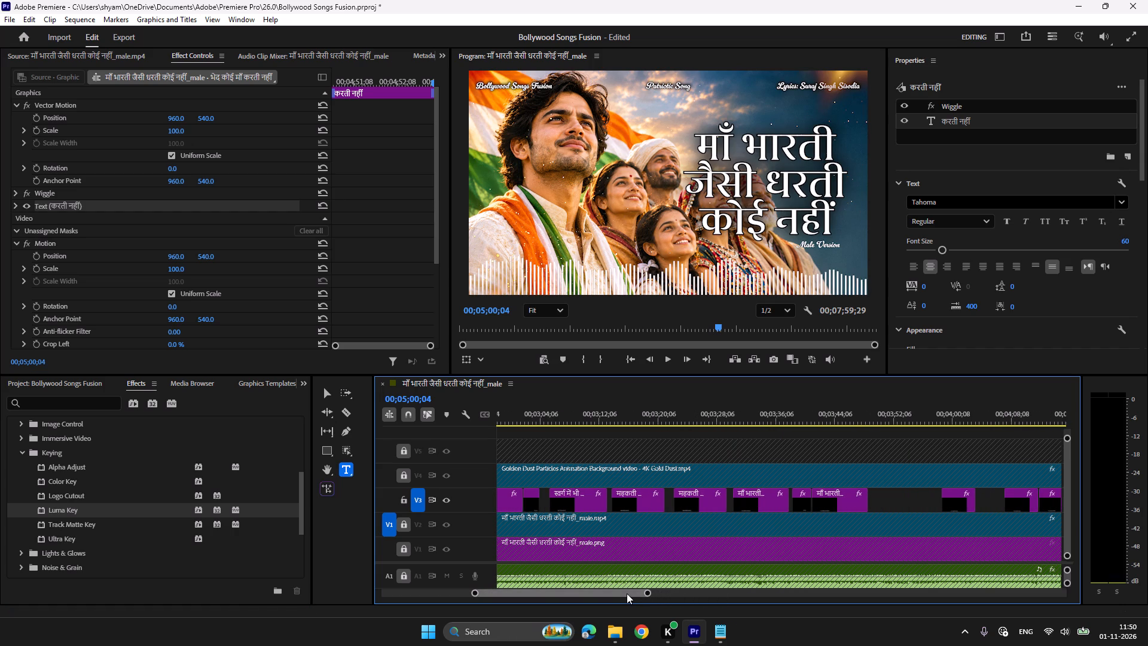
drag(886, 498, 667, 496)
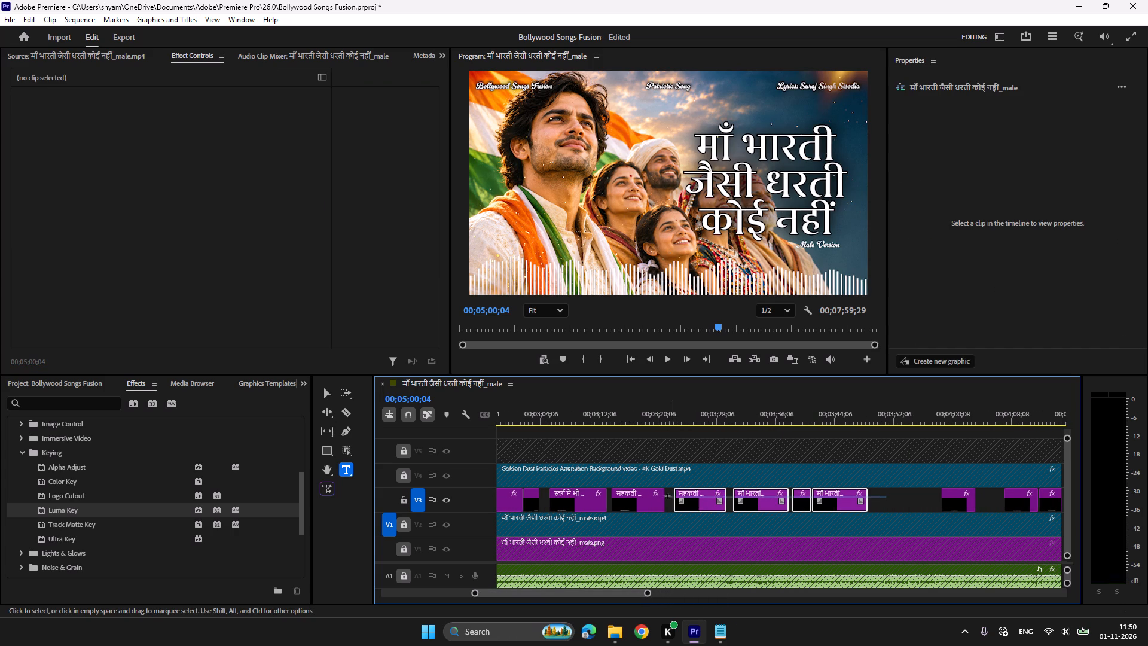
drag(667, 496, 652, 498)
drag(892, 501, 681, 500)
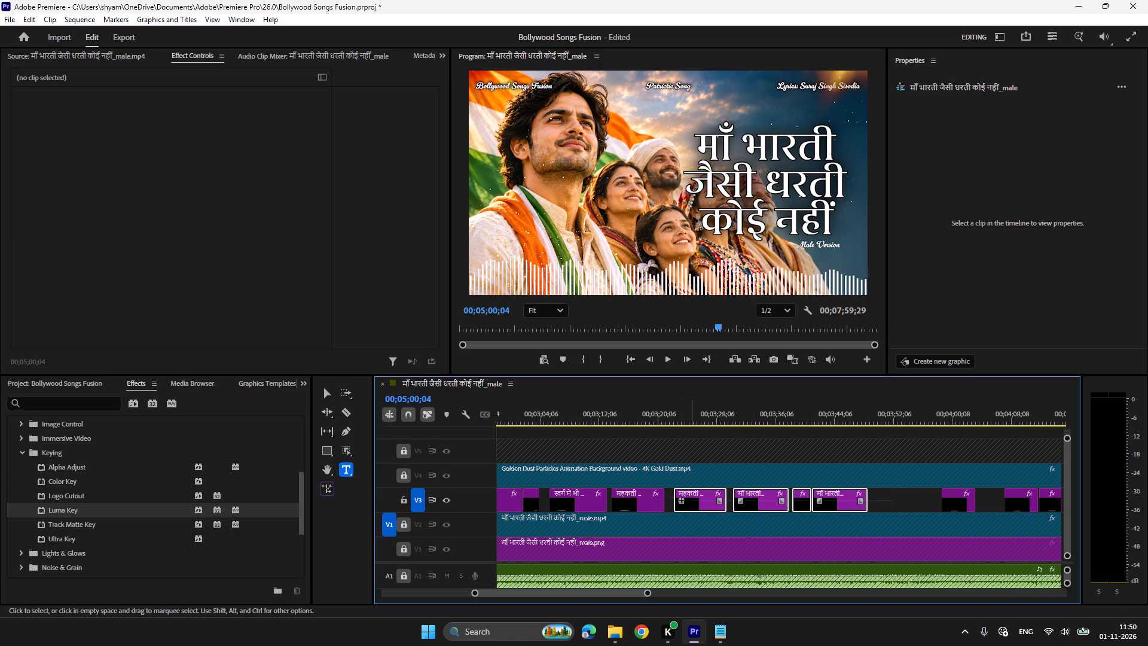
drag(681, 500, 643, 502)
key(ctrl+c)
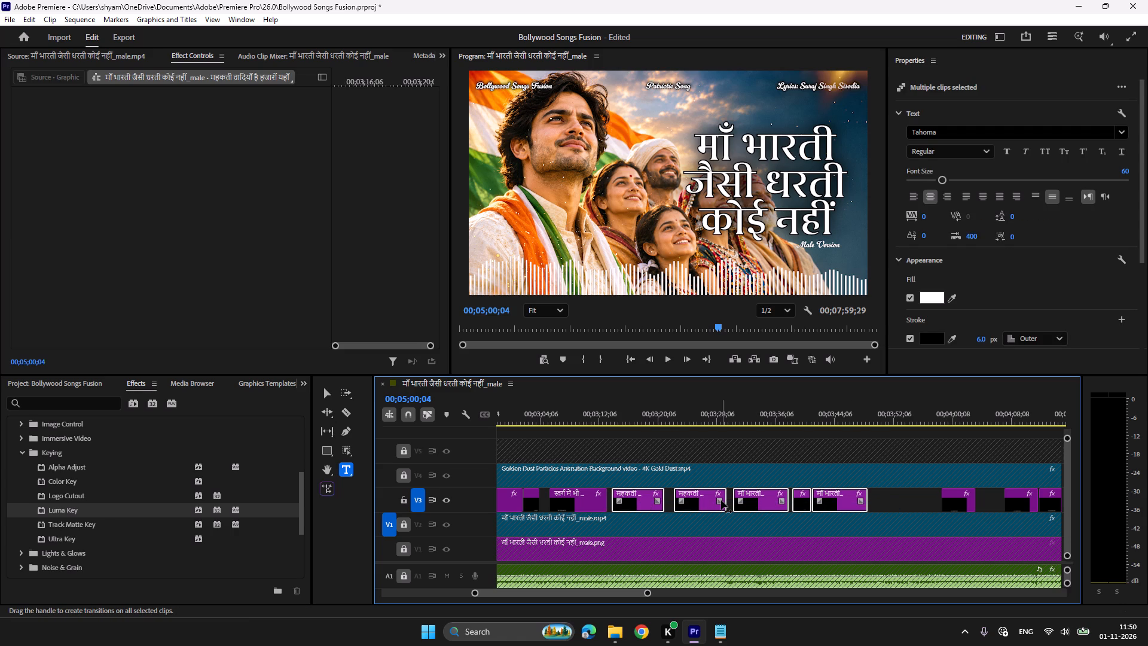
key(ctrl+v)
Play back the pasted chorus clips from just before 00;05;00;04 to check their sync with the vocals.
click(517, 409)
key(space)
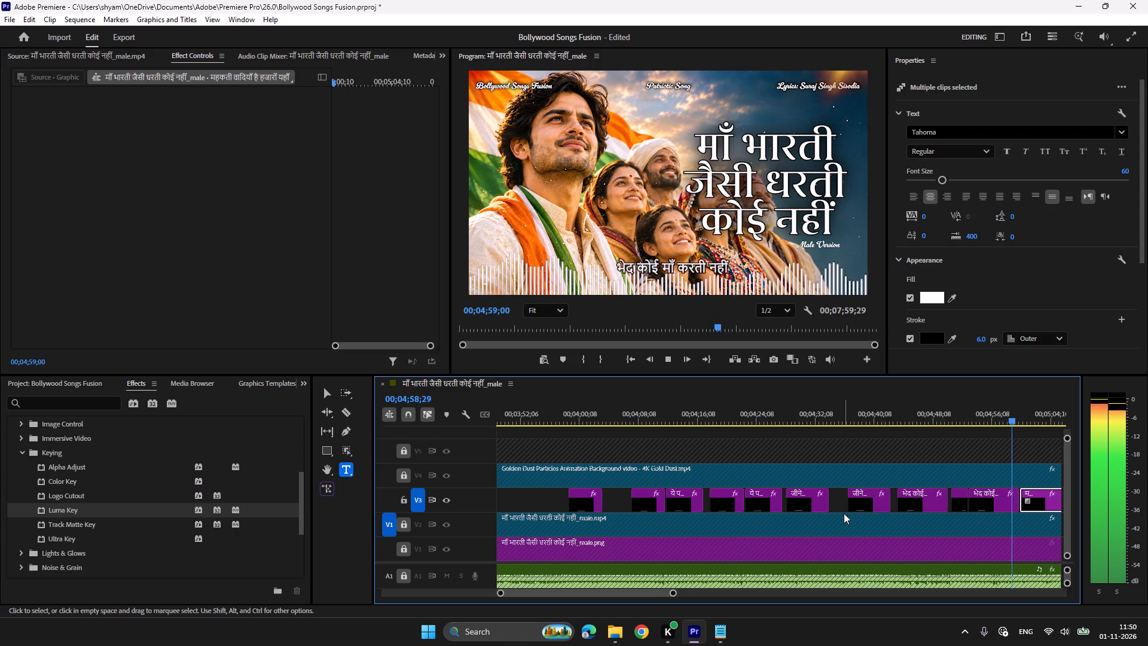
scroll(762, 512, down, 20)
scroll(762, 512, down, 5)
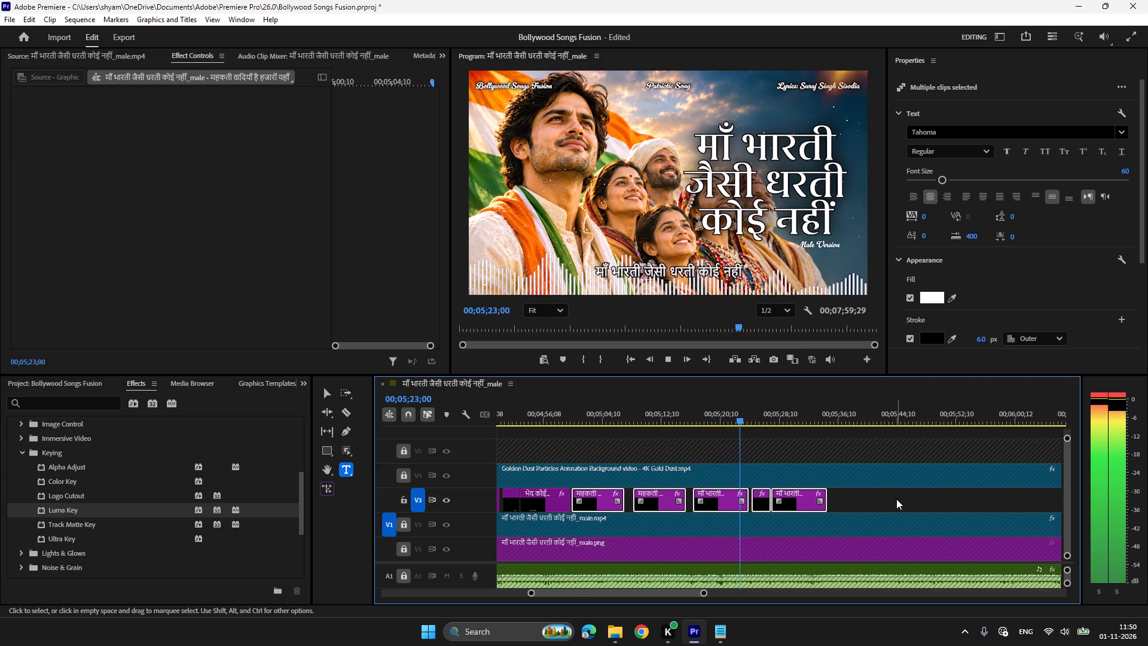
scroll(896, 499, down, 2)
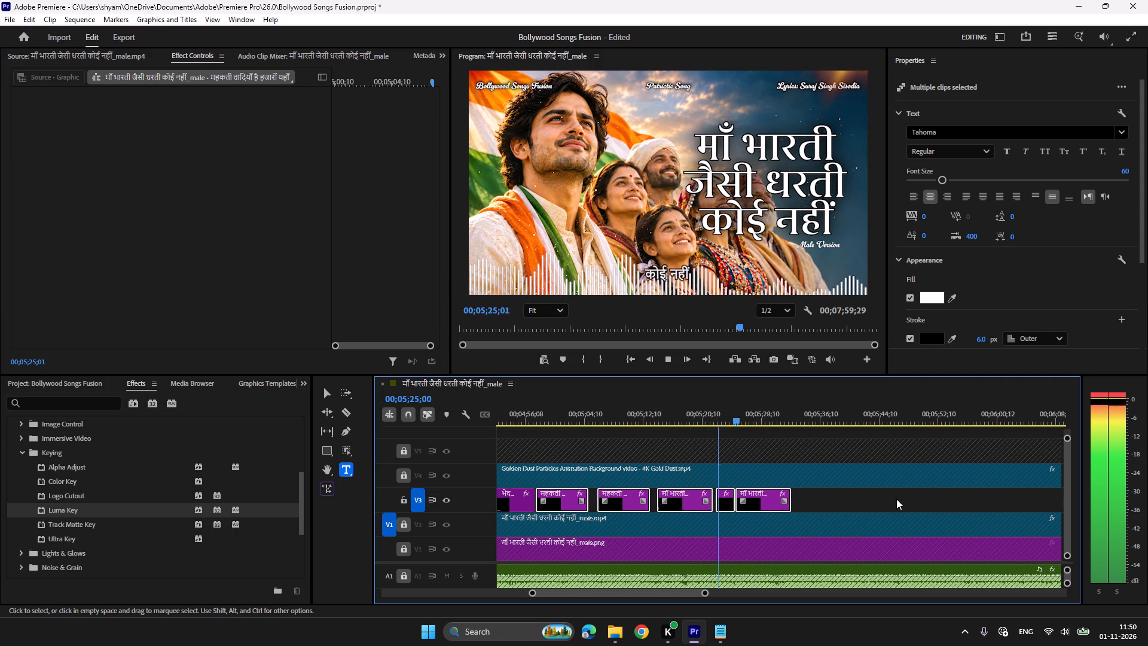
scroll(896, 499, down, 2)
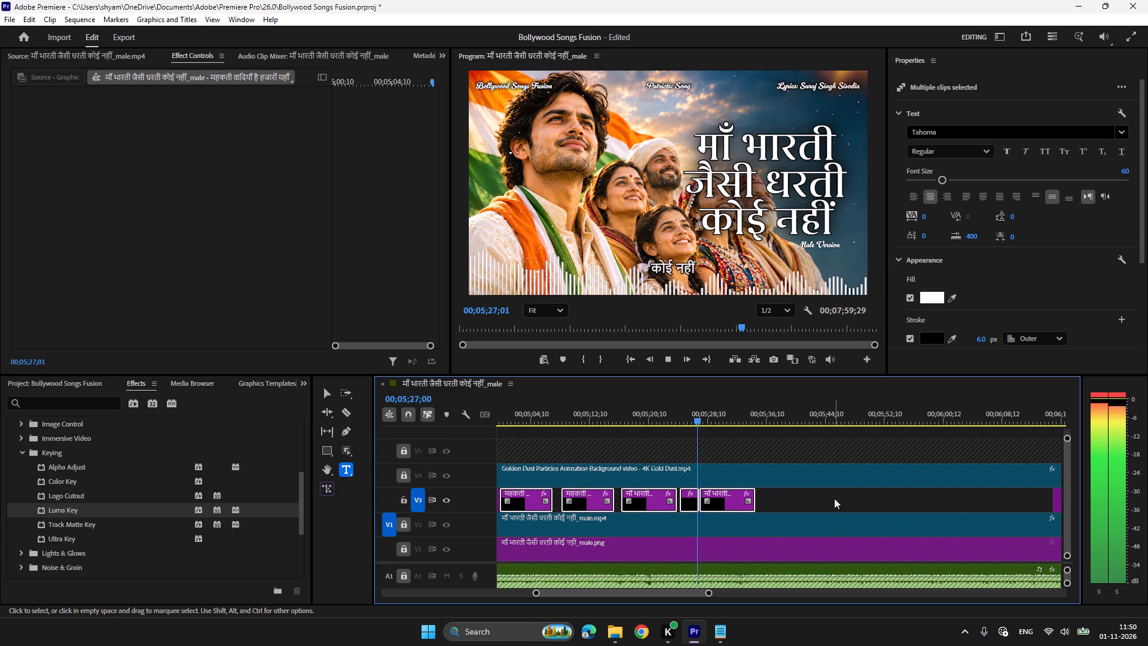
scroll(834, 498, down, 4)
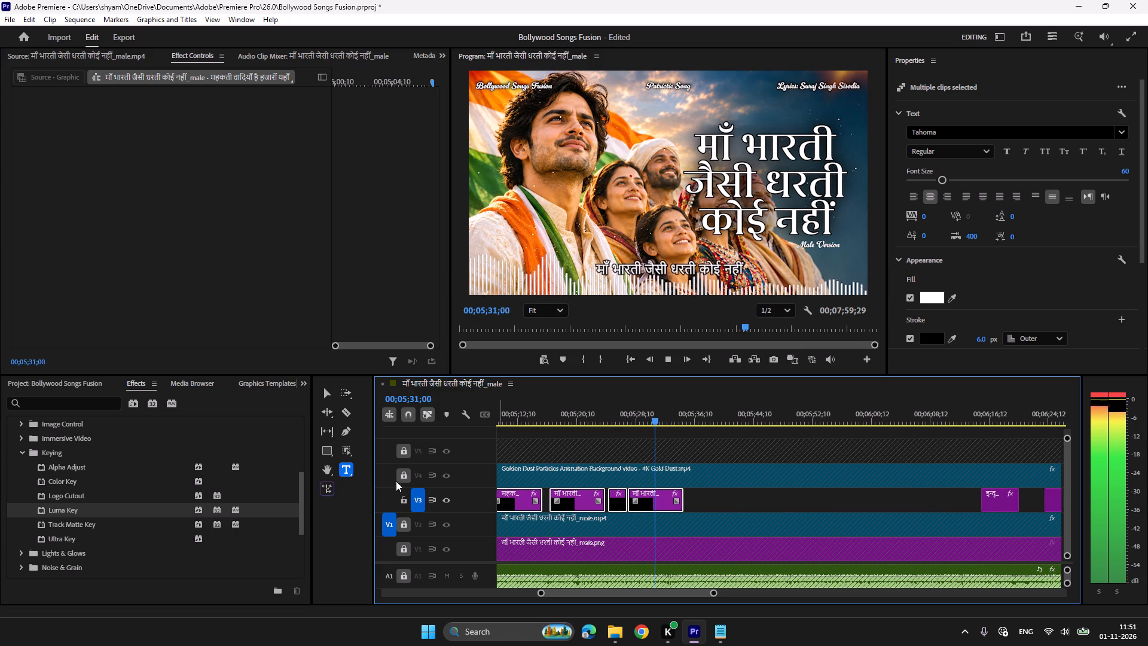
Move the इन्द्र धनुष सा देश हमारा clip after the chorus, with all following lyric clips, earlier to start at about 00;05;36;17.
click(346, 394)
click(996, 493)
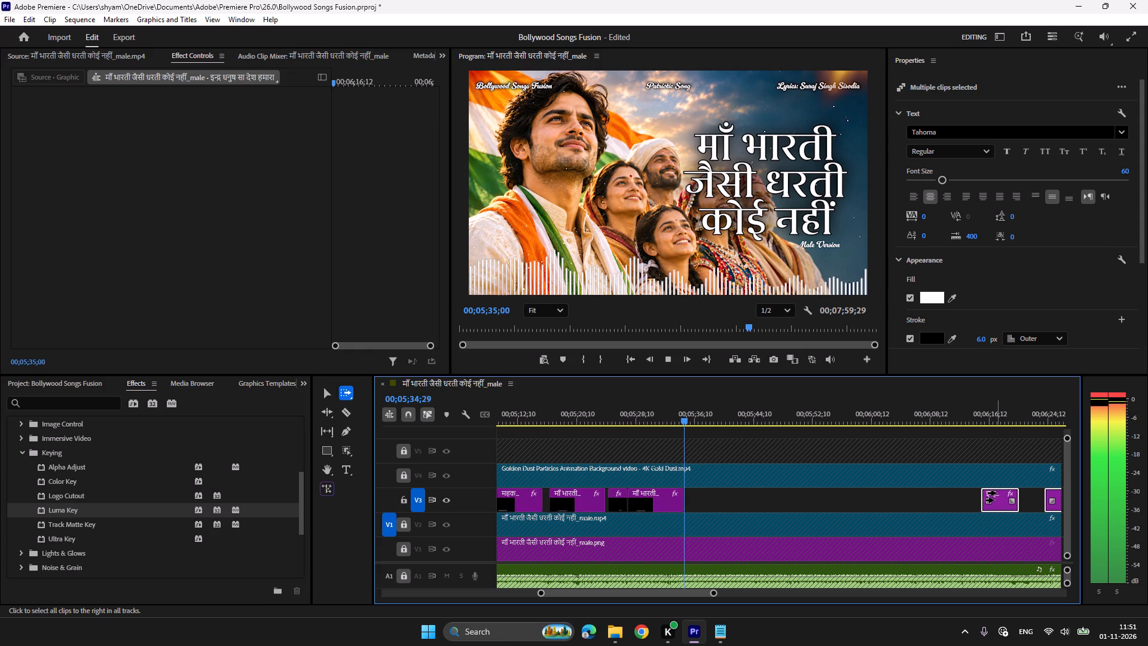
scroll(869, 501, down, 7)
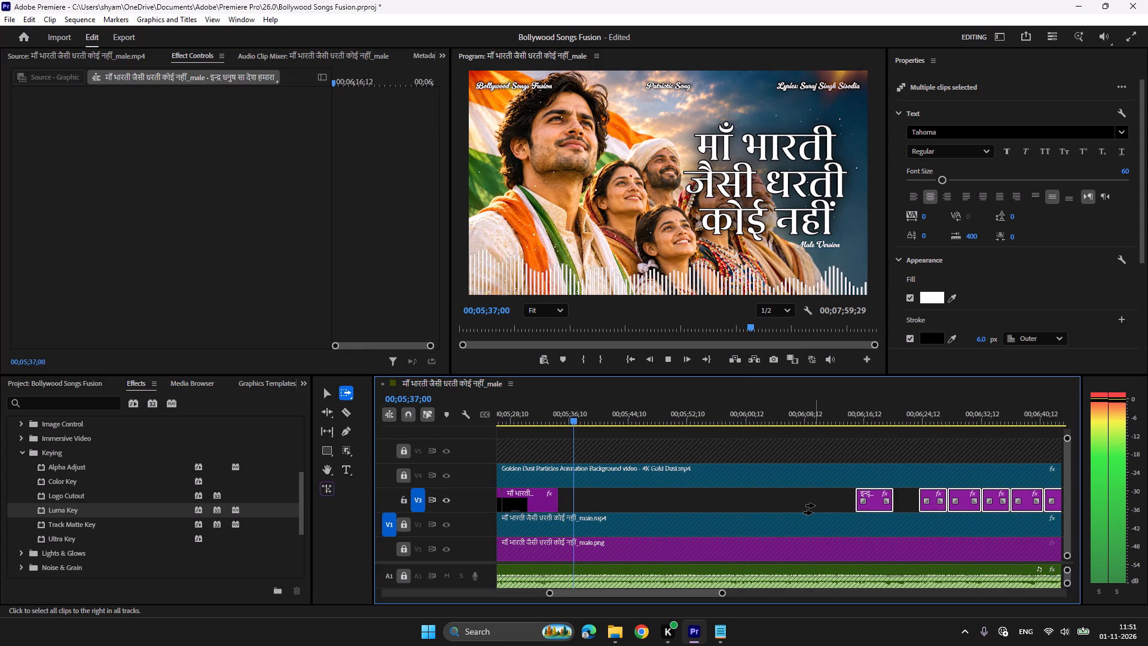
click(563, 413)
key(space)
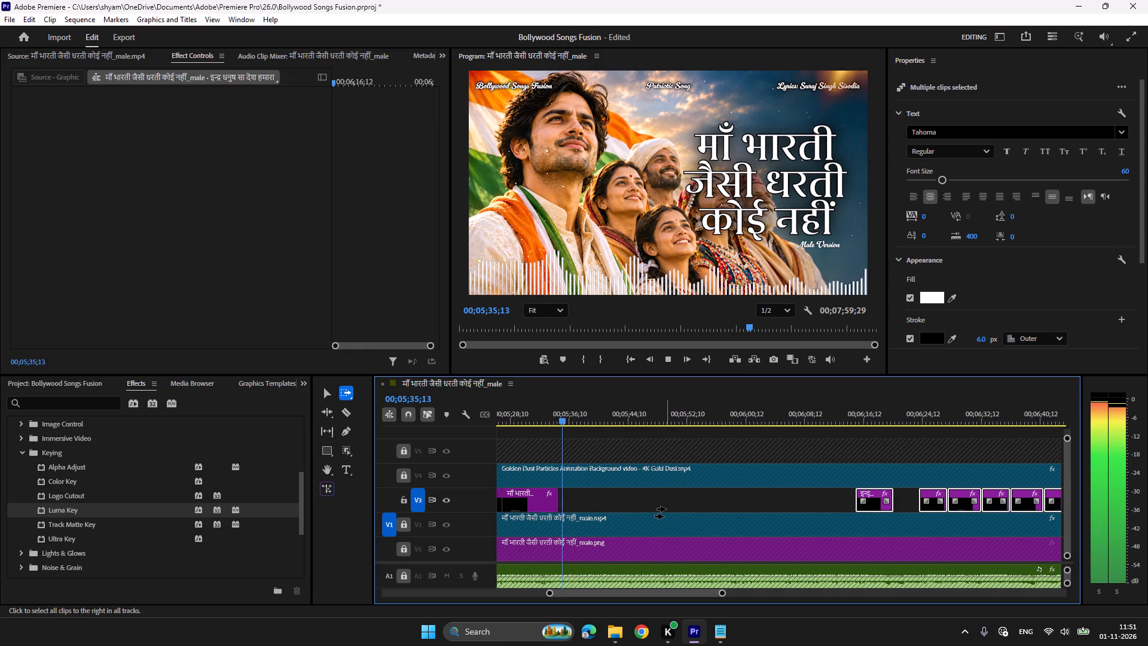
key(space)
key(space)
key(space)
key(space)
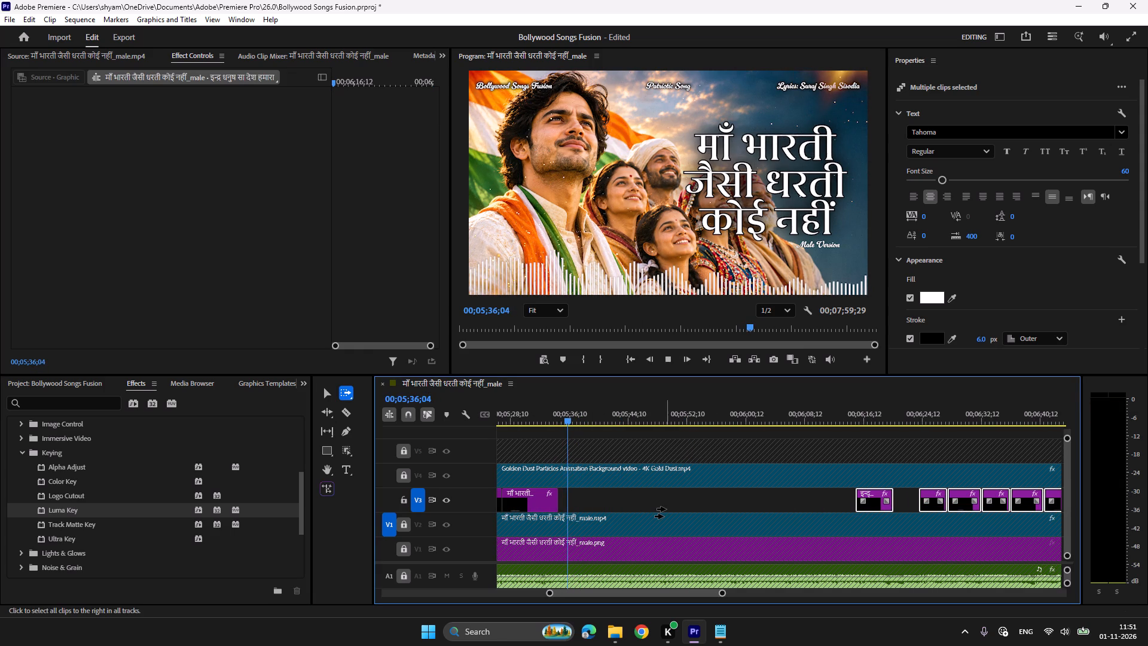
key(space)
drag(882, 498, 784, 496)
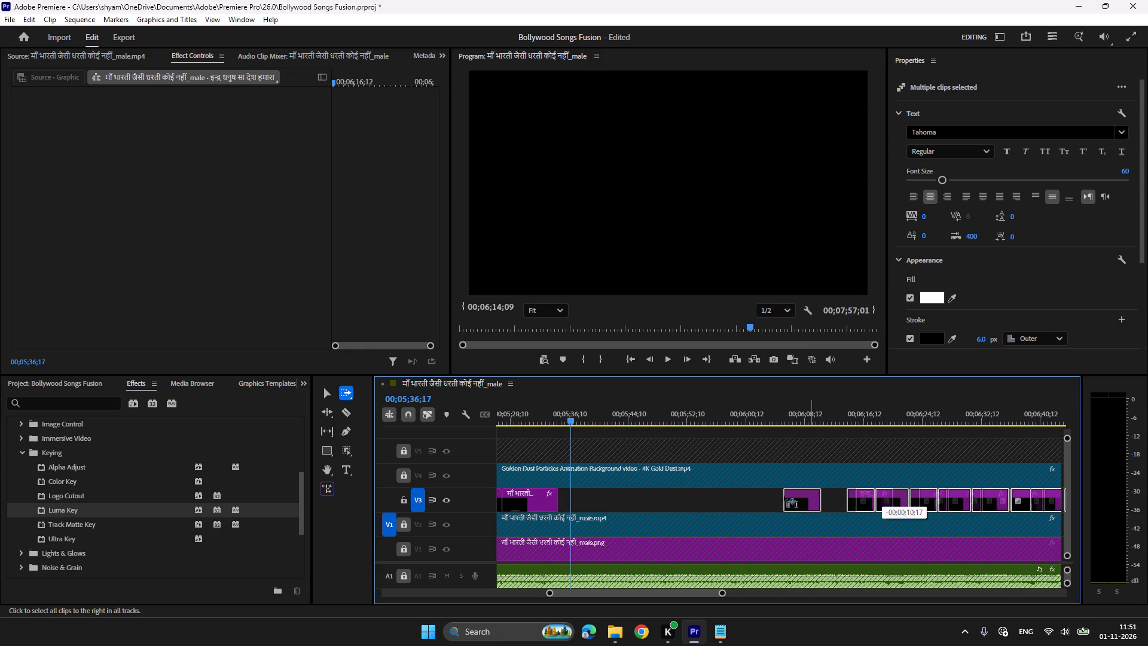
drag(784, 496, 600, 494)
Play on and shift the first हर रंग हमें है प्यारा clip, with all following lyric clips, to start at about 00;05;49;22.
key(space)
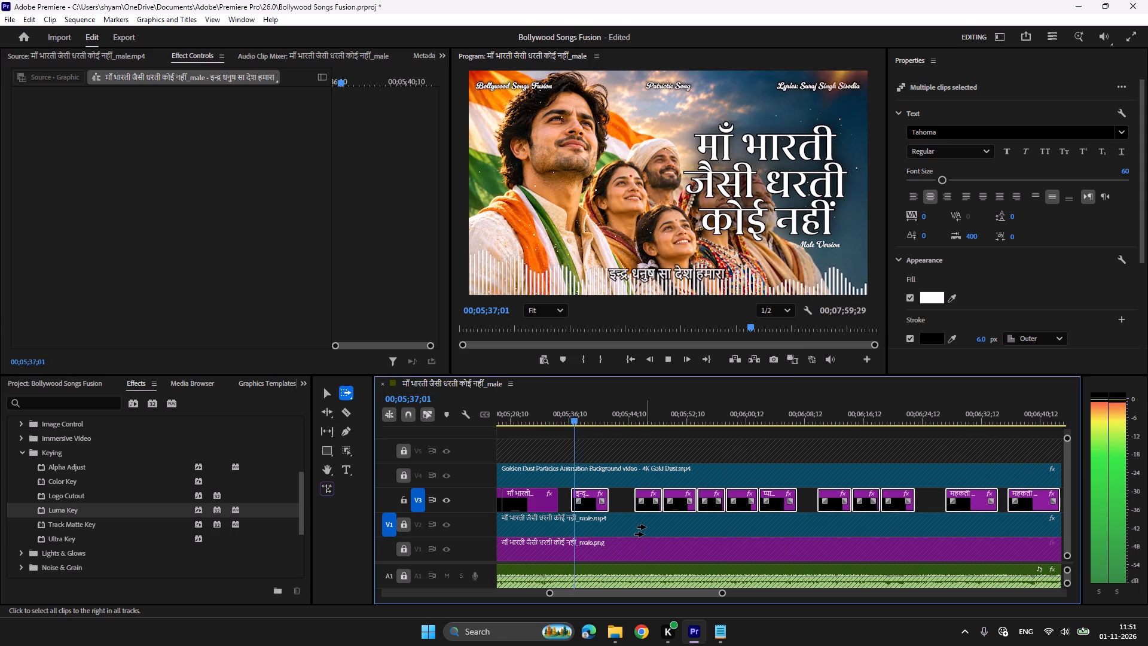
scroll(646, 527, down, 2)
click(612, 493)
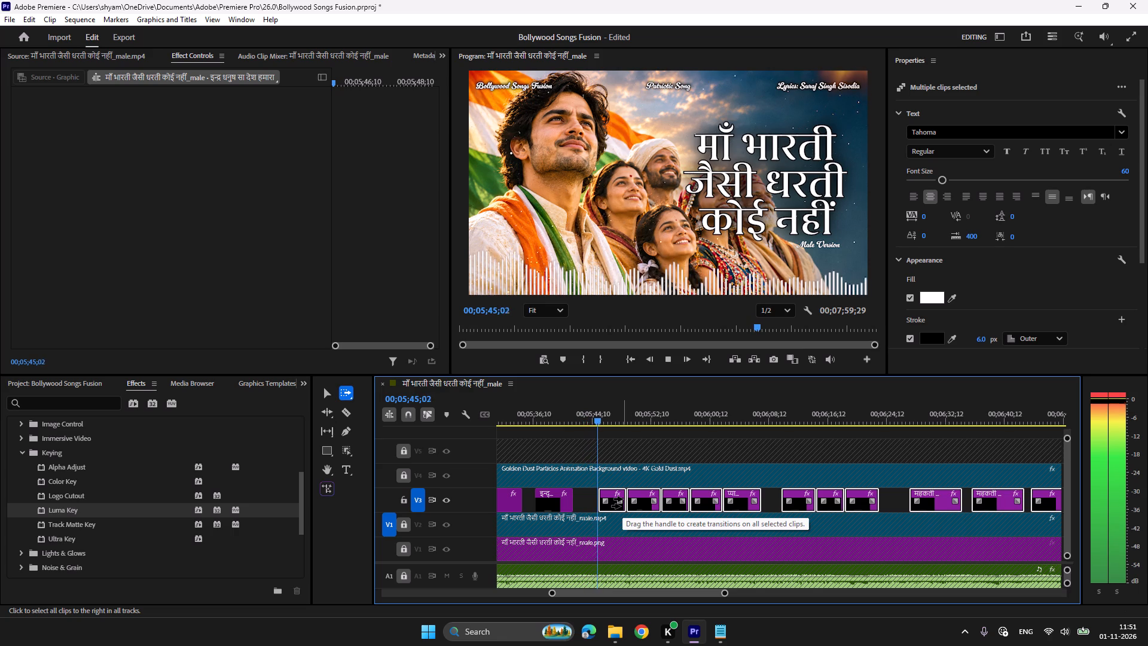
click(657, 499)
click(655, 494)
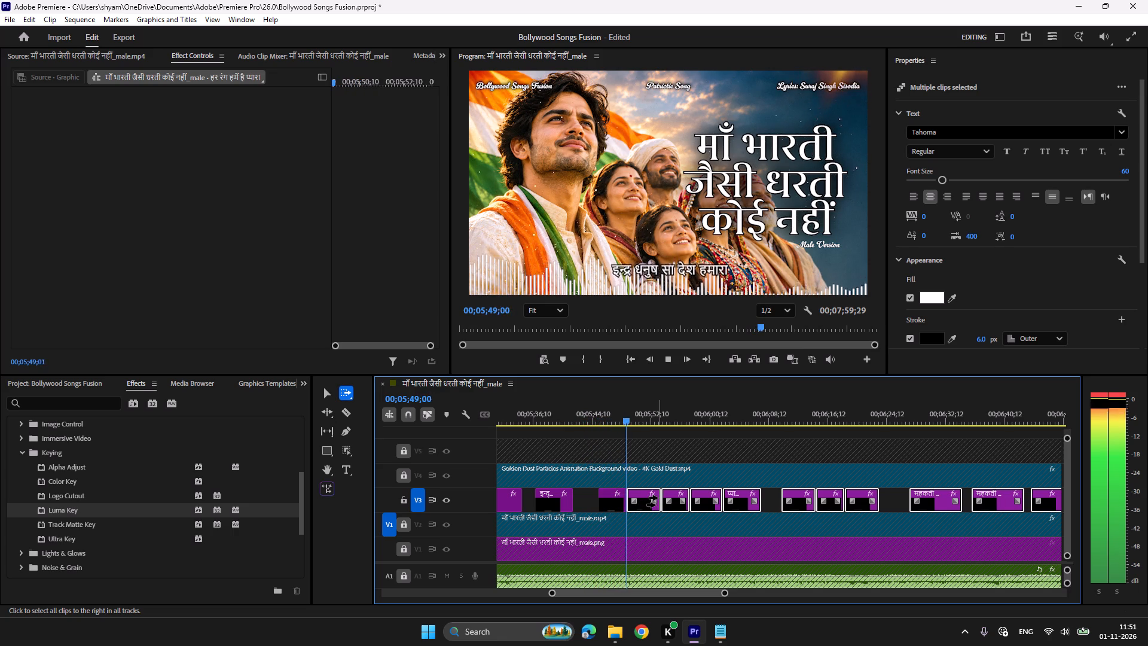
key(space)
click(658, 498)
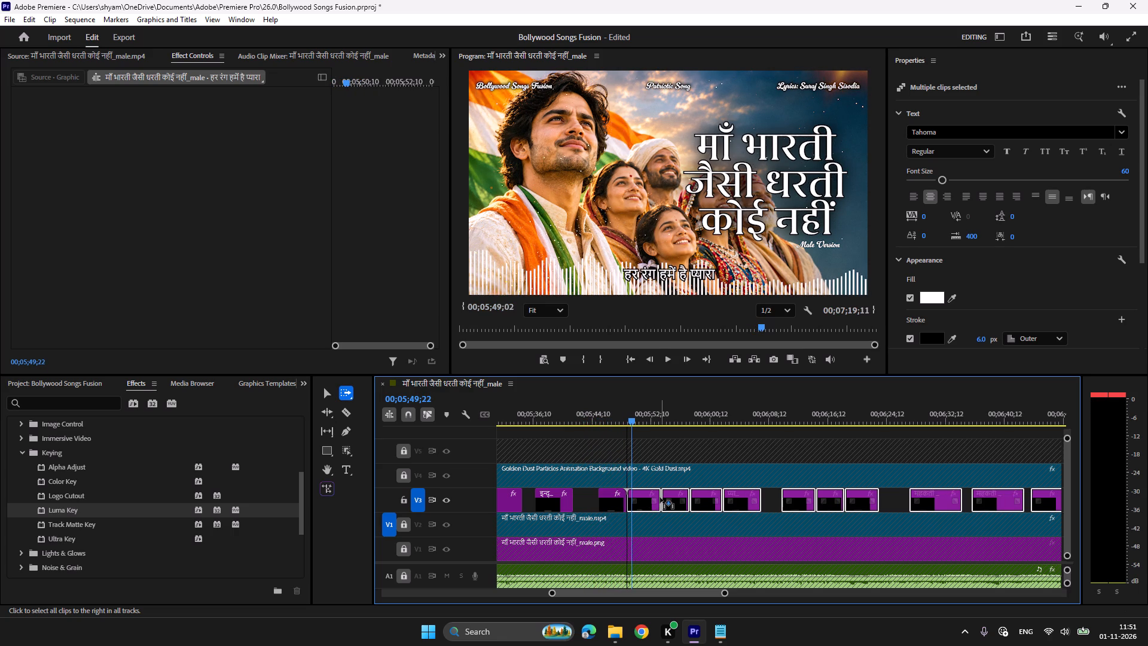
Play on and shift the second हर रंग हमें है प्यारा clip, with all following lyric clips, to start at about 00;05;59.
key(space)
click(689, 496)
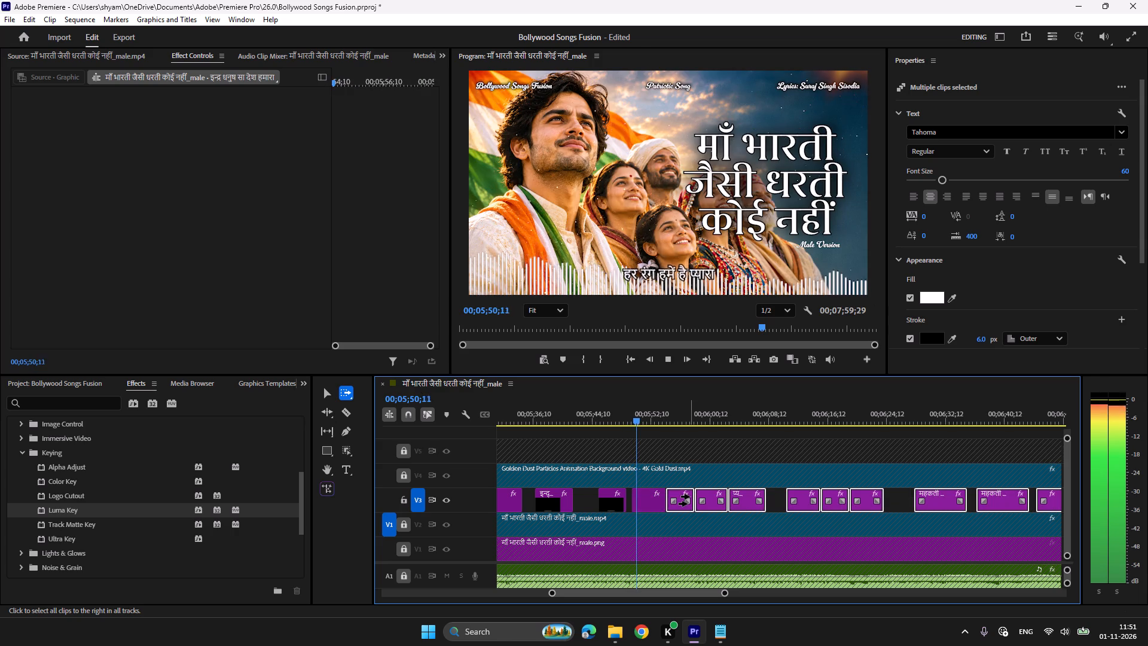
scroll(691, 496, down, 1)
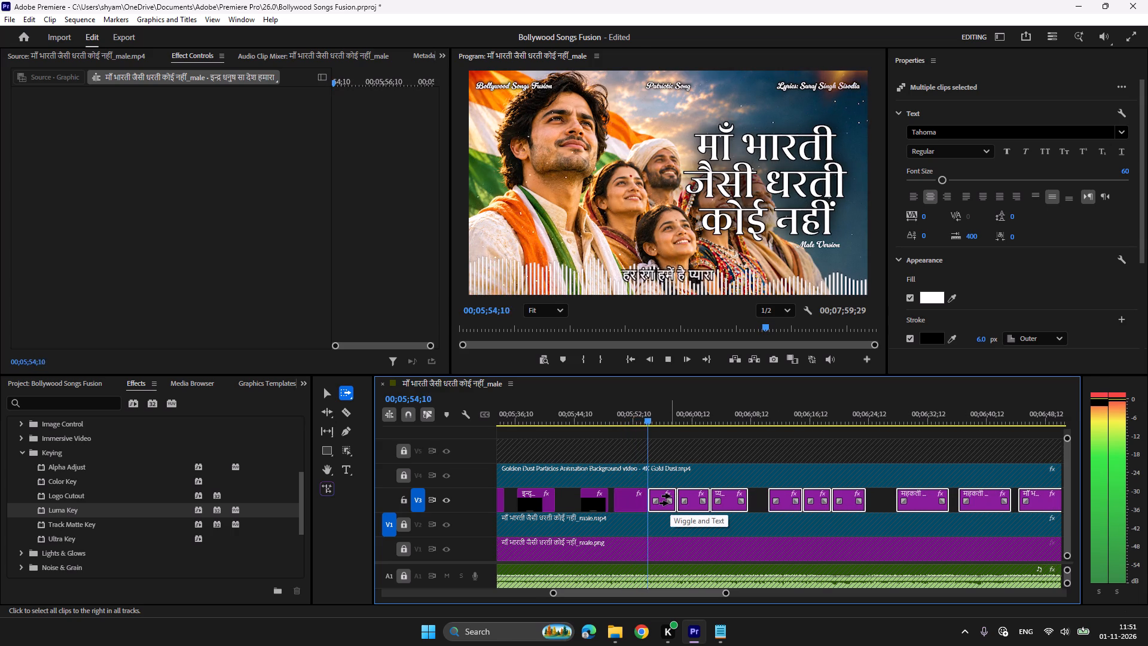
click(701, 499)
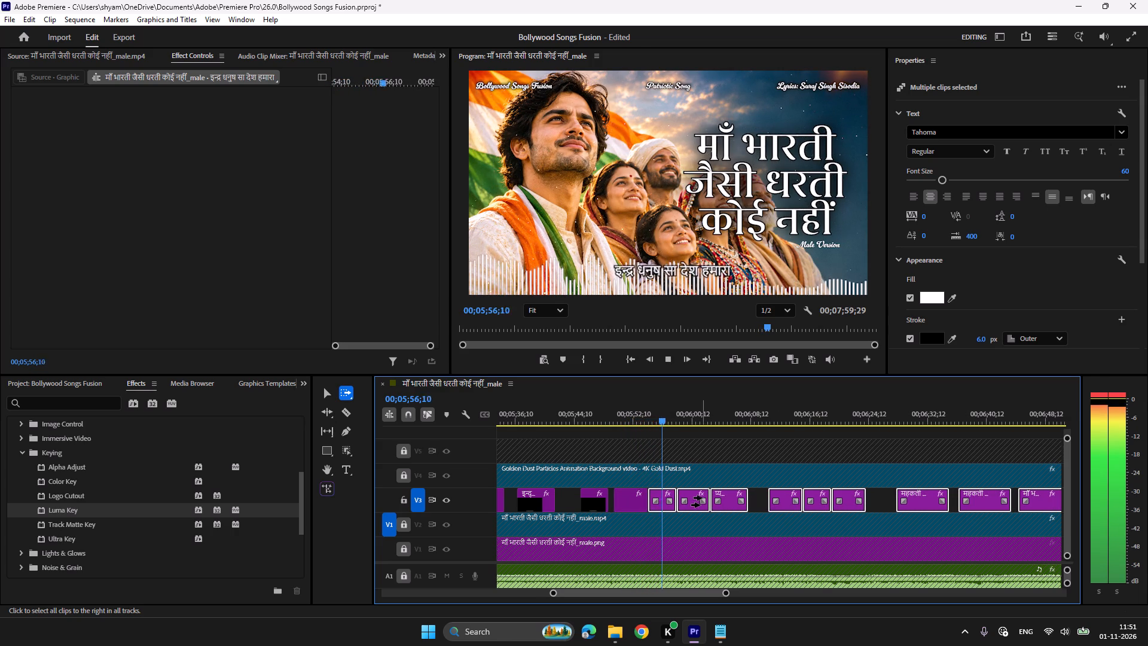
click(703, 497)
scroll(703, 497, down, 2)
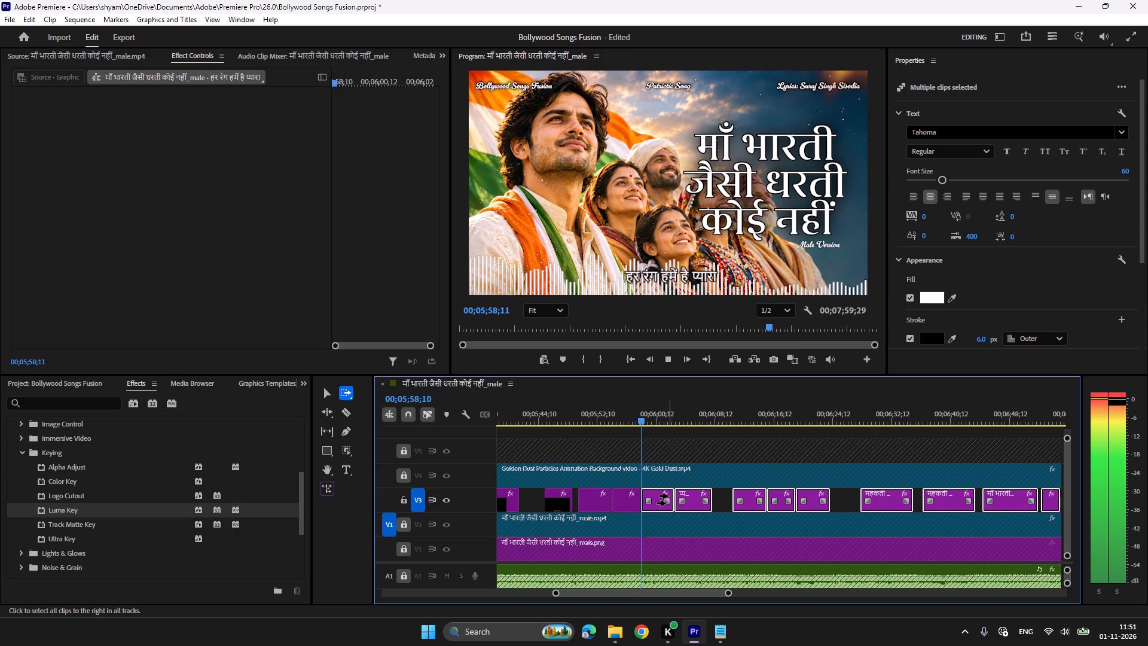
key(space)
key(space)
key(space)
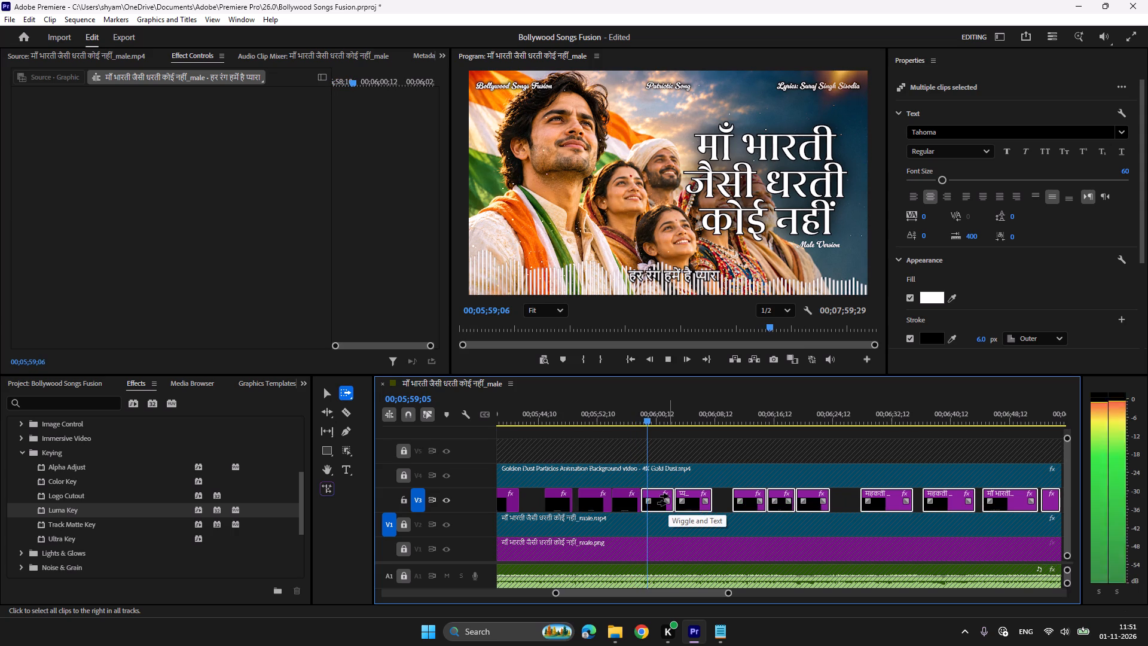
drag(666, 494, 672, 495)
Replay the passage and extend the end of the second इन्द्र धनुष सा देश हमारा clip in this verse to about 00;05;58;22.
click(631, 410)
key(space)
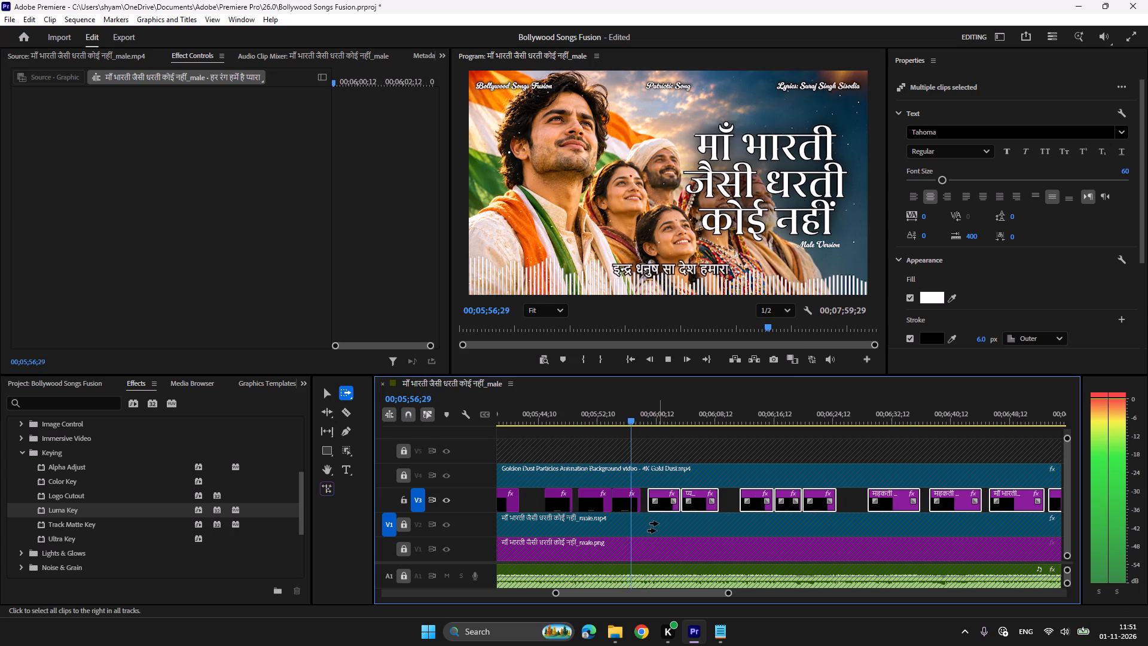
key(space)
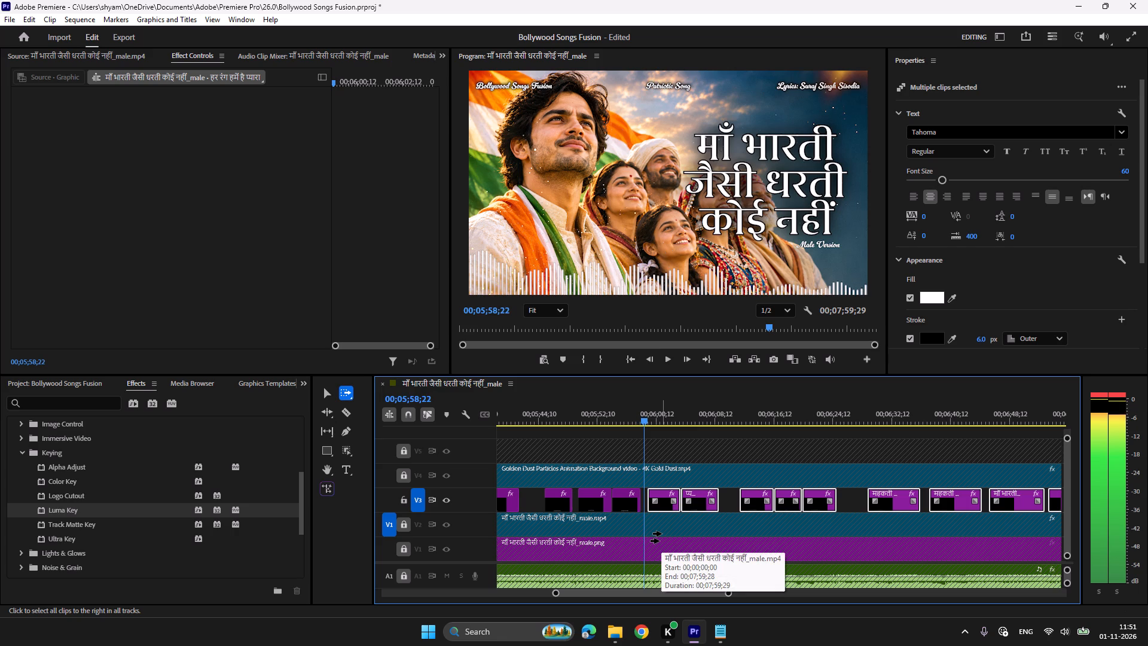
key(v)
click(637, 500)
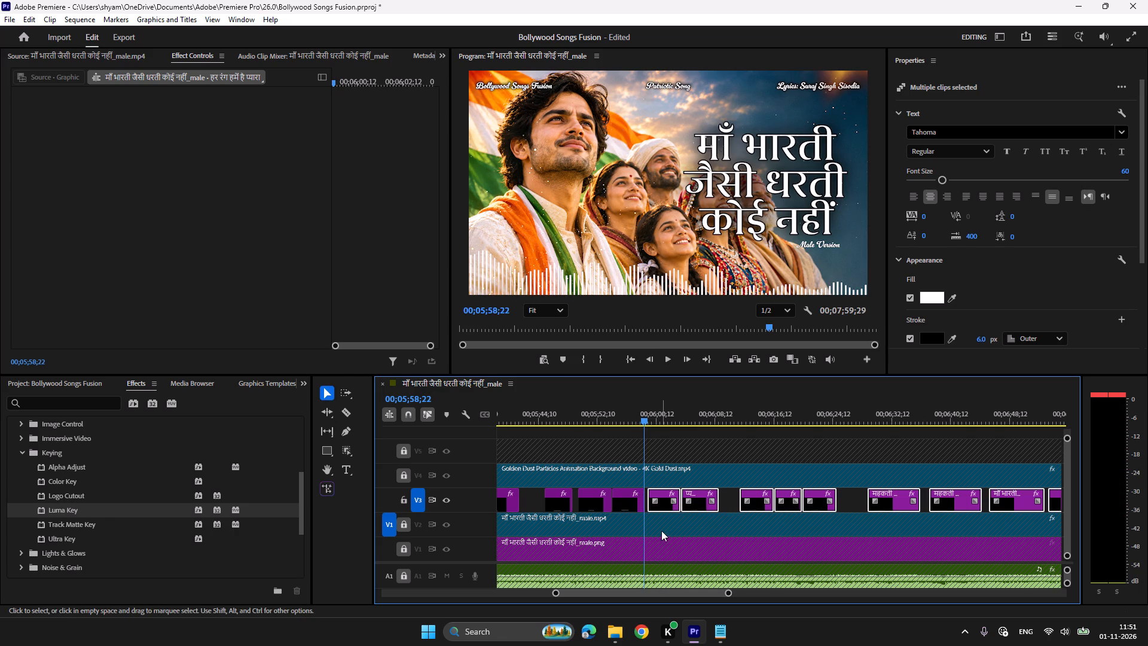
Play on and shift the प्यार हमारी माँ की बोली clip, with all following lyric clips, to start at about 00;06;04;07.
key(a)
key(space)
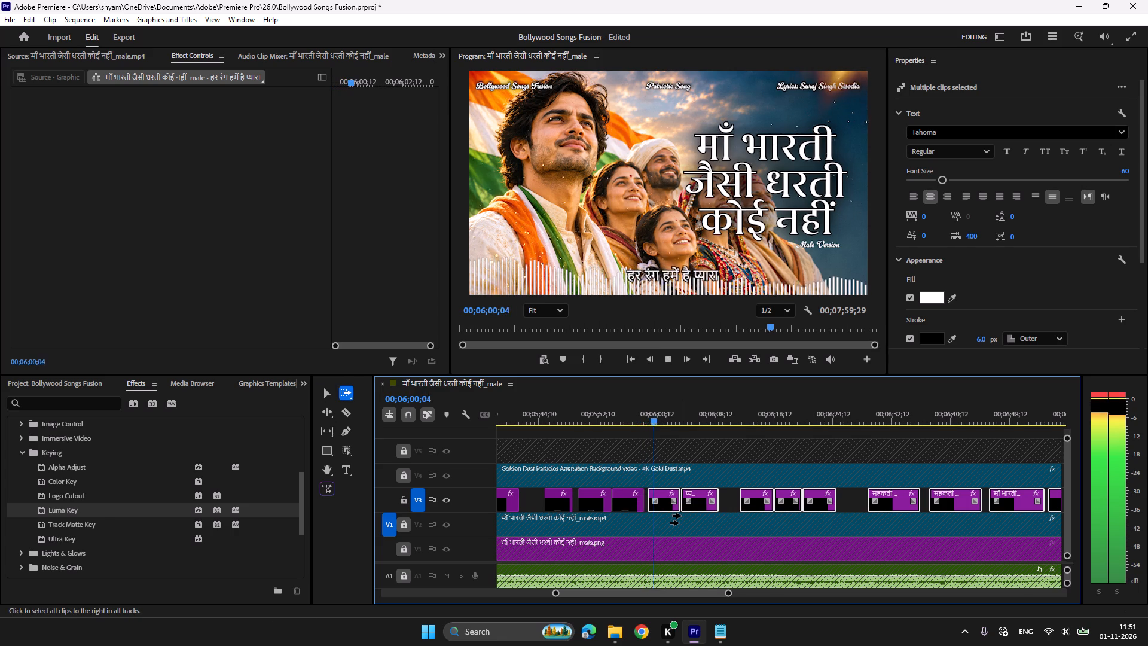
scroll(681, 516, down, 2)
click(669, 495)
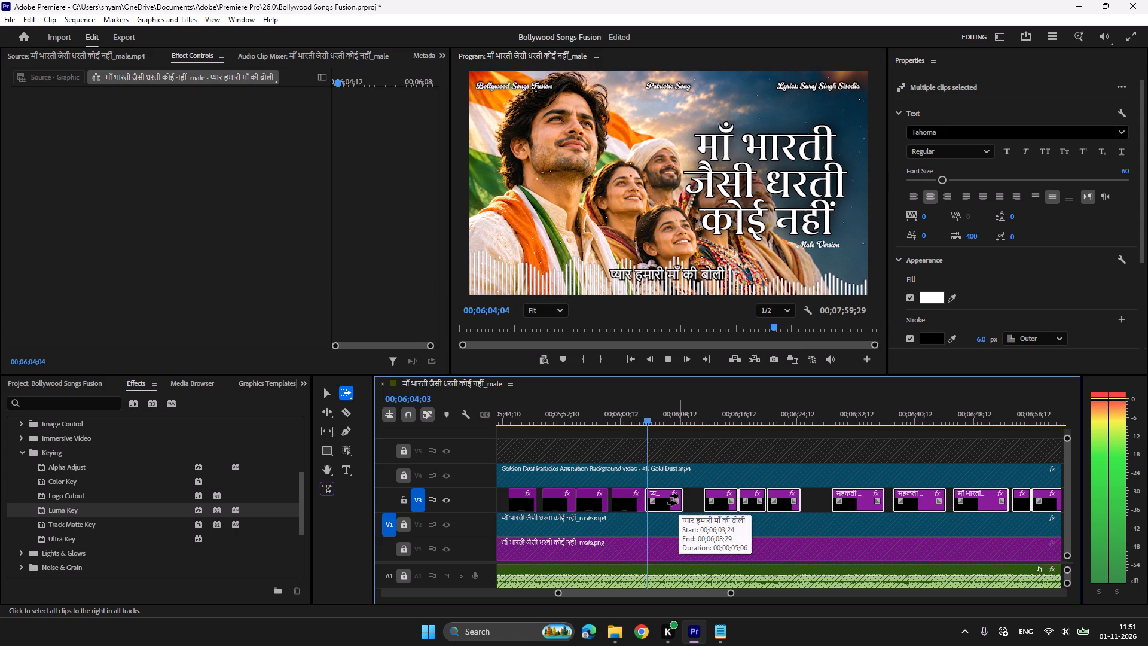
key(space)
click(671, 495)
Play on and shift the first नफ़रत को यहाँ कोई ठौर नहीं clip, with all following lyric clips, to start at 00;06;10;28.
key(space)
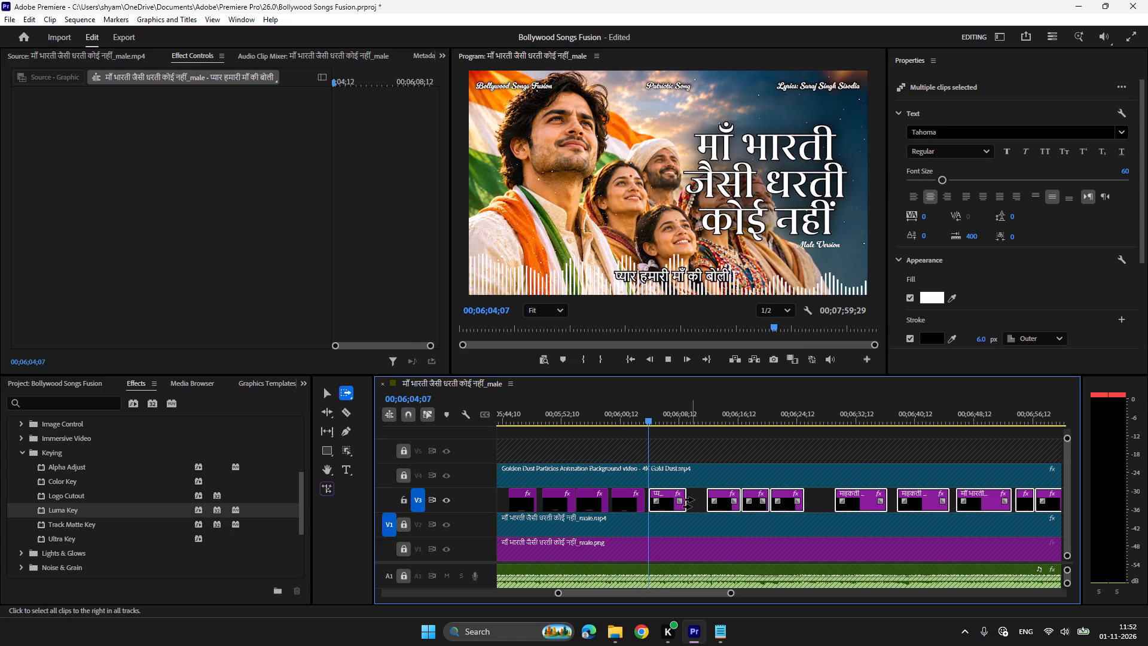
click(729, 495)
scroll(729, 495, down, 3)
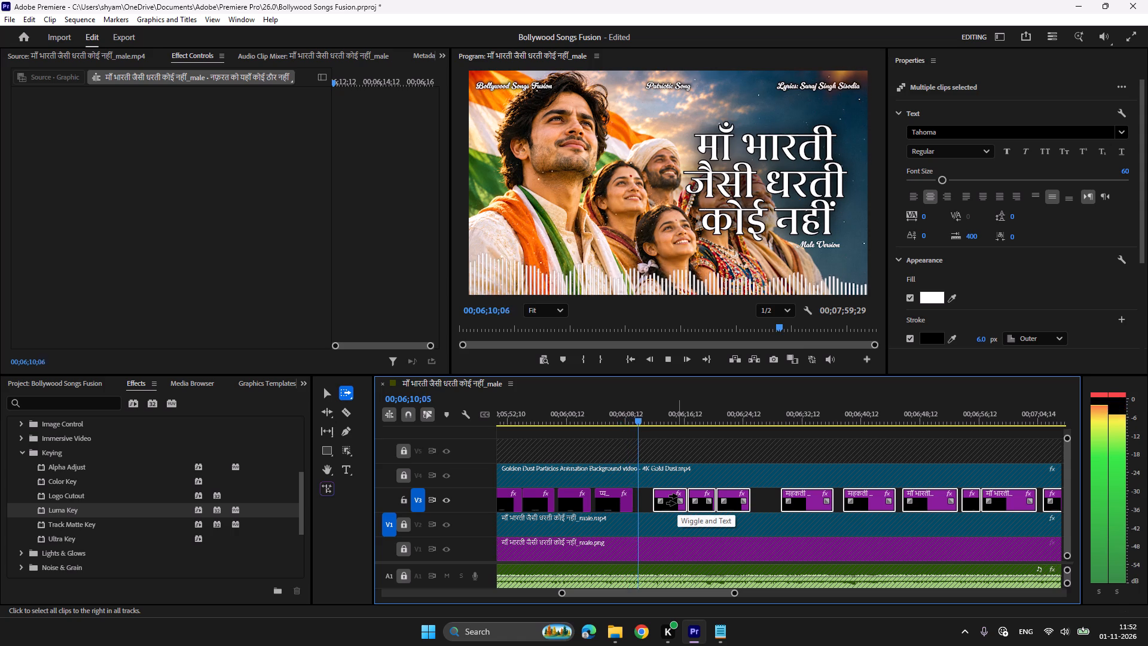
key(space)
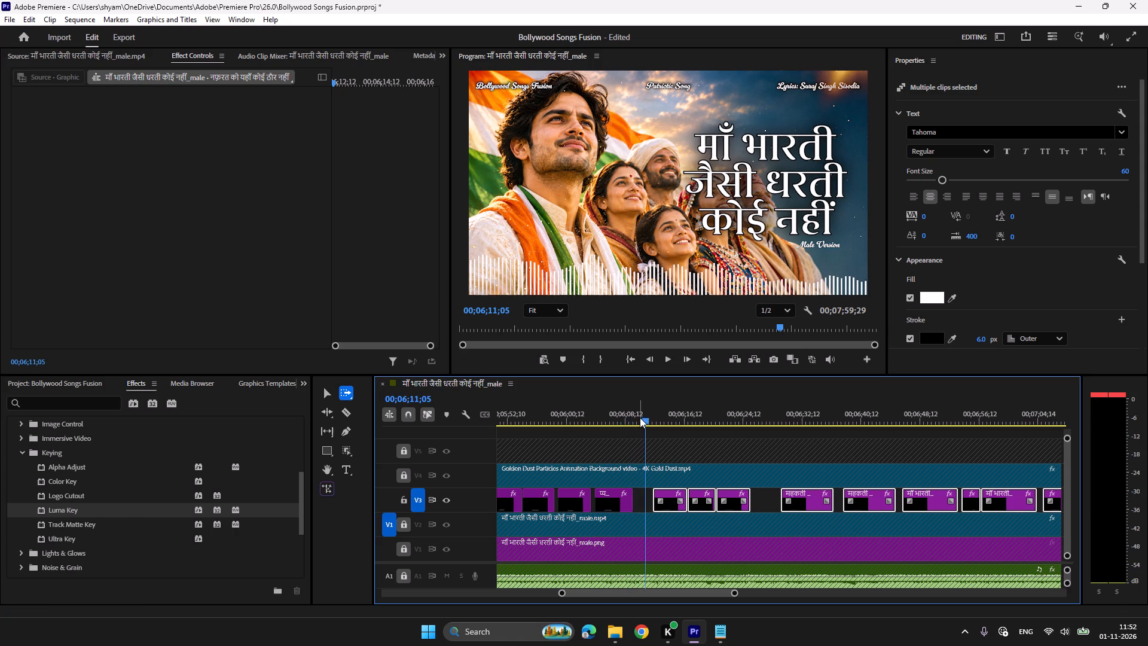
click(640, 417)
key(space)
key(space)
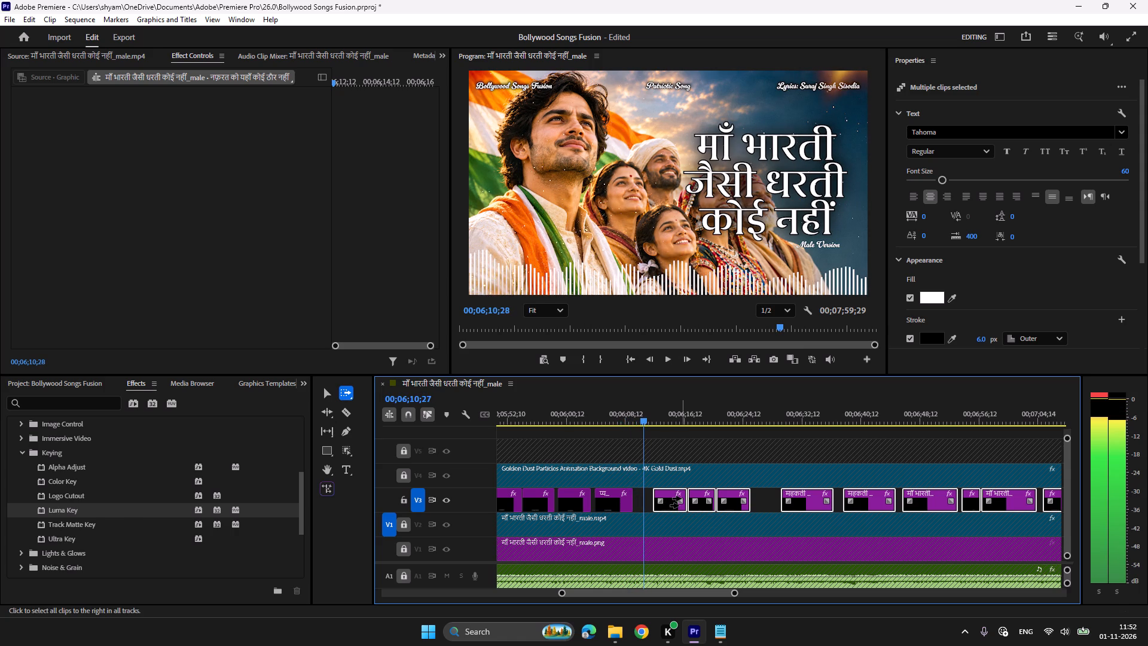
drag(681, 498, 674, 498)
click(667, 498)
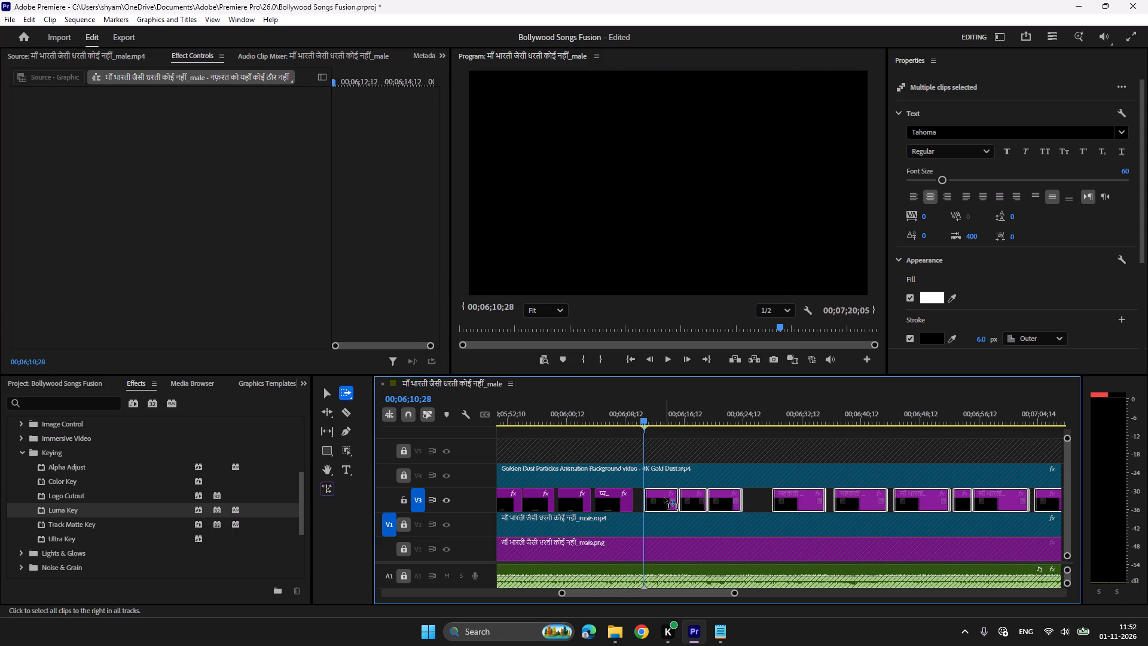
Replay the passage and move the first नफ़रत को यहाँ कोई ठौर नहीं clip, with all following lyric clips, to about 00;06;23, leaving a gap.
key(space)
key(space)
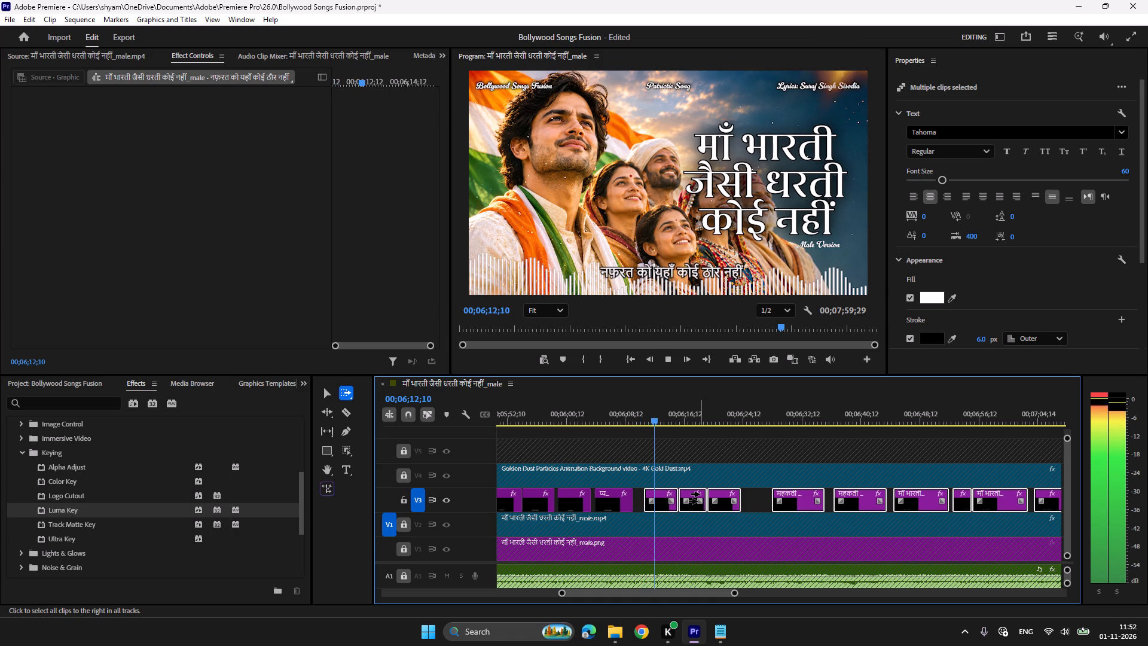
click(700, 494)
key(space)
scroll(700, 494, down, 2)
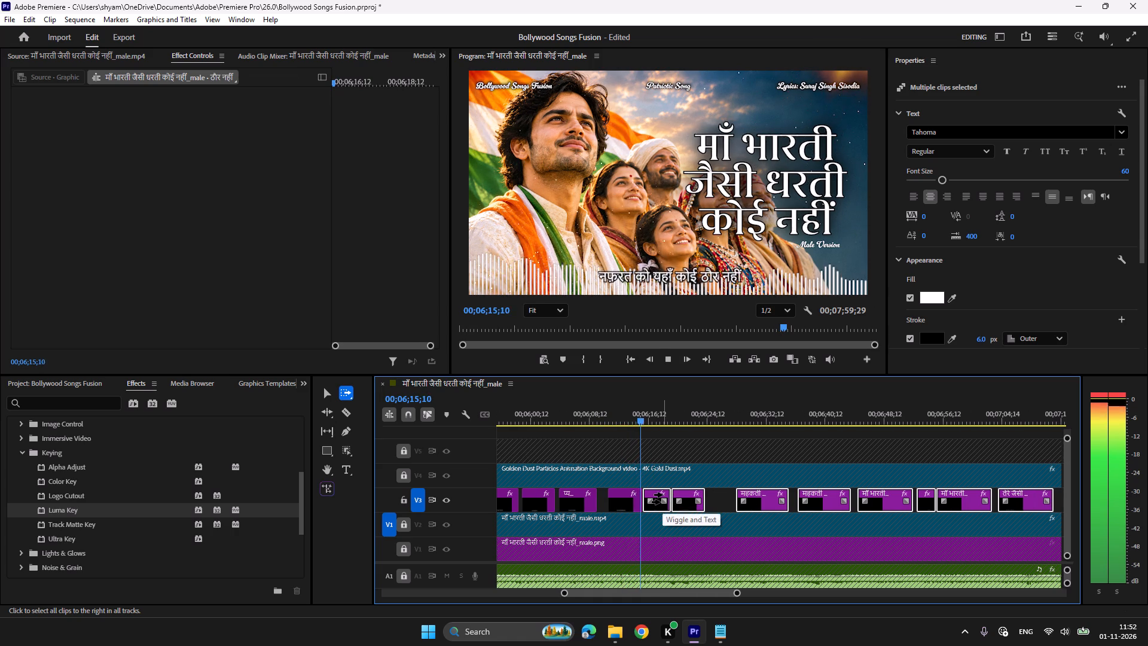
key(space)
click(590, 412)
key(space)
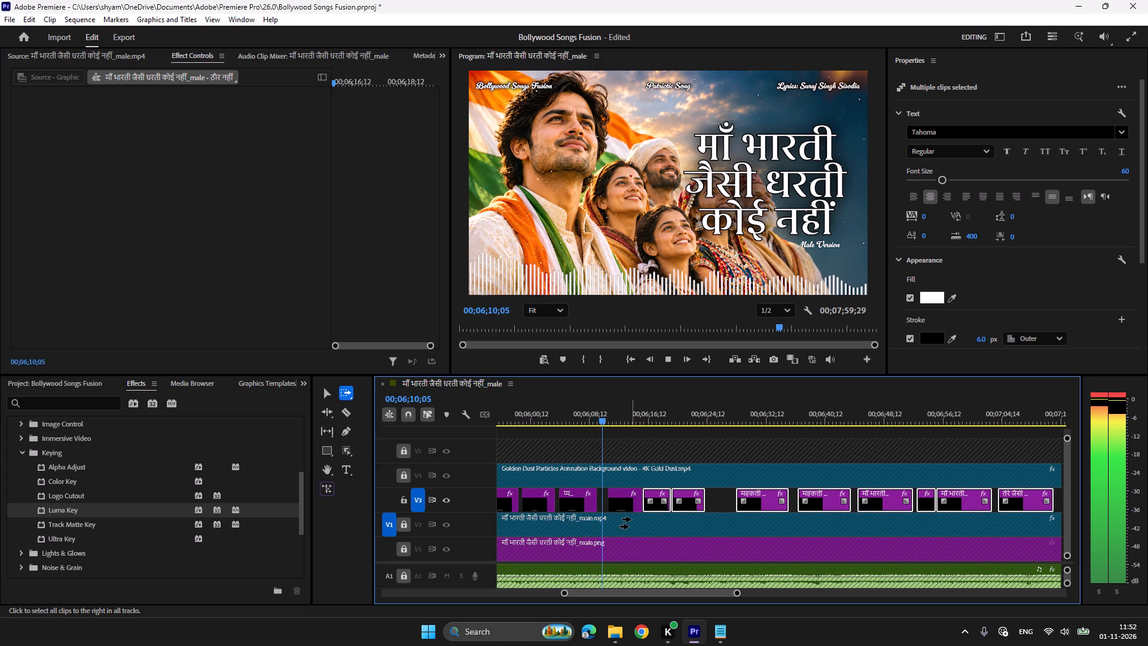
key(space)
click(630, 501)
drag(629, 499, 634, 499)
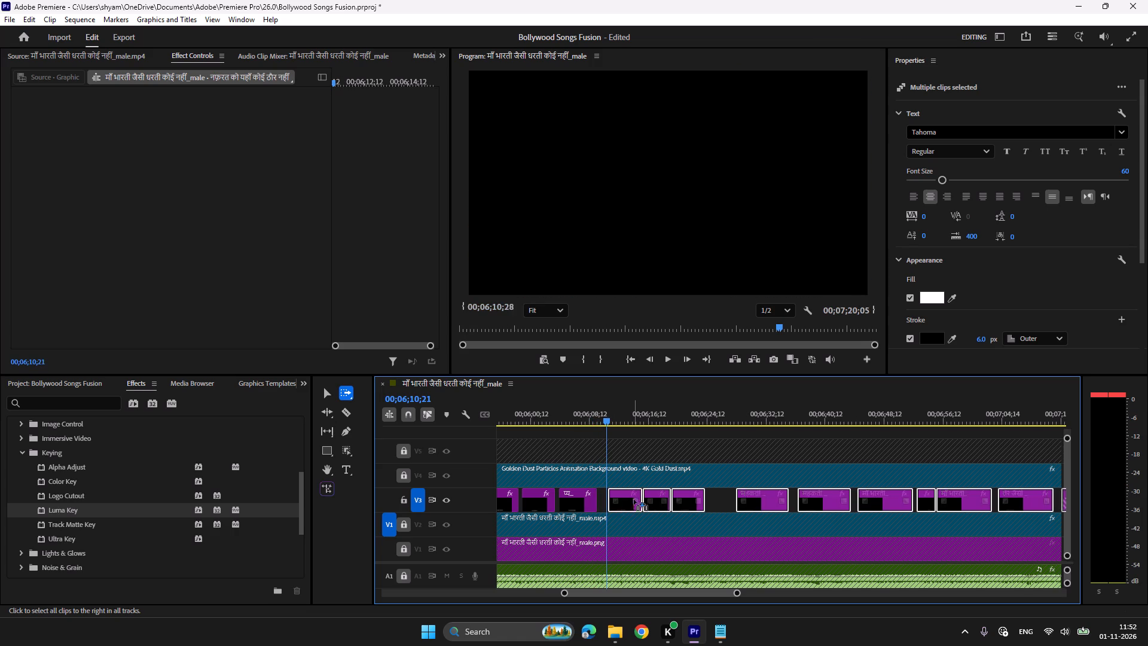
drag(634, 499, 718, 501)
Replay the gap and paste a copy of the प्यार हमारी माँ की बोली clip at 00;06;10;16.
key(v)
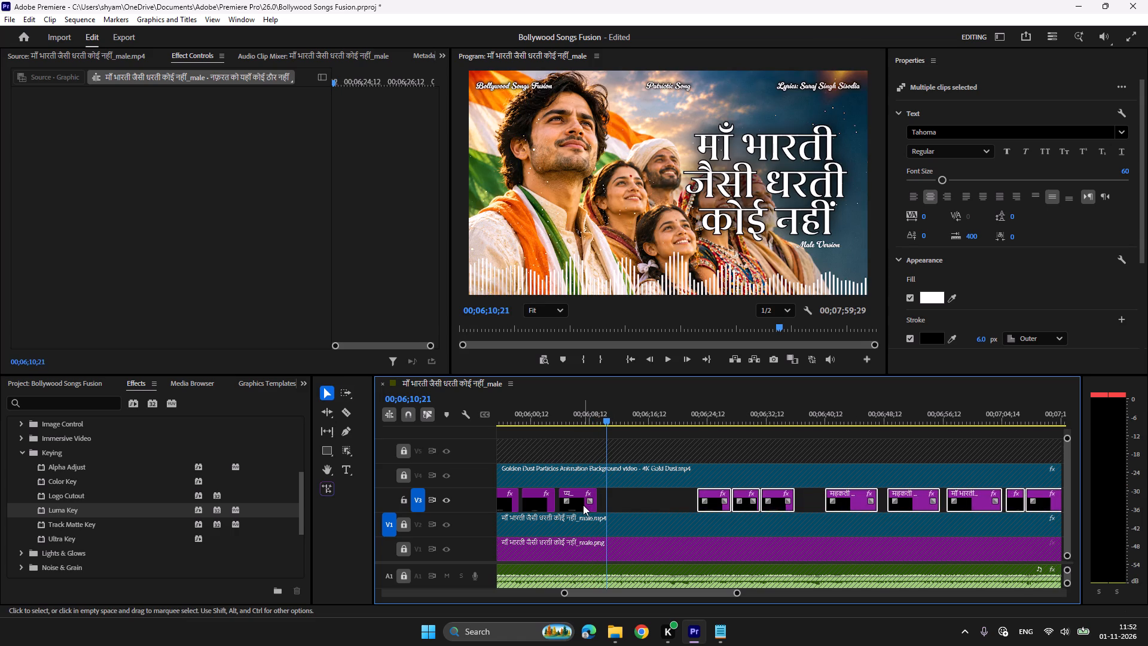
click(583, 505)
click(595, 415)
key(space)
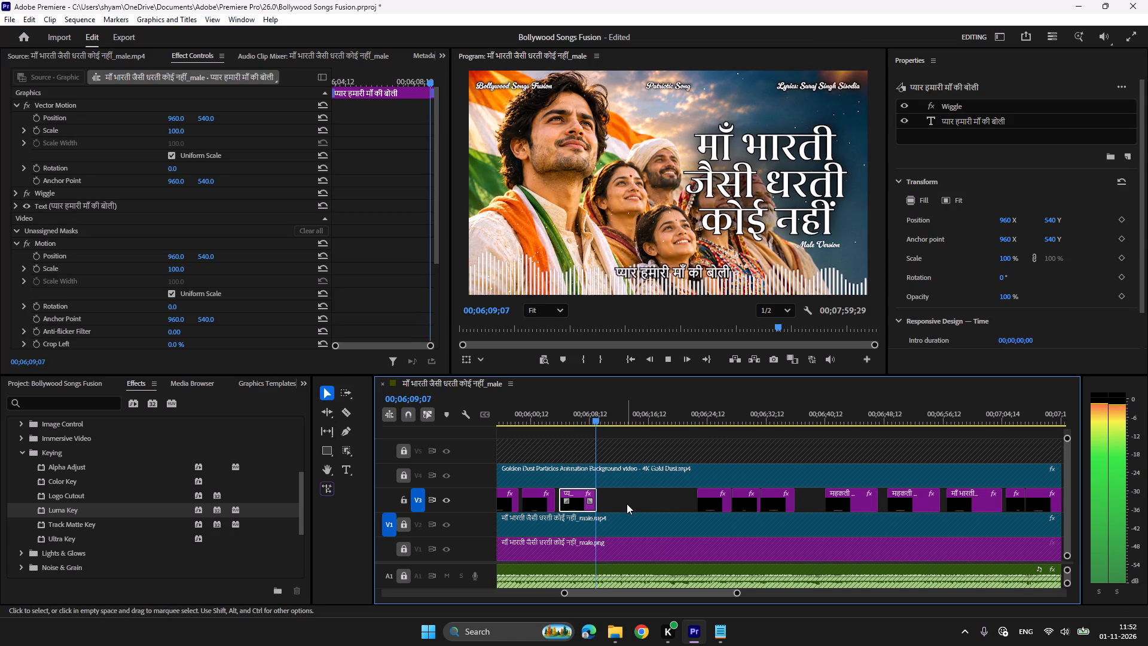
key(space)
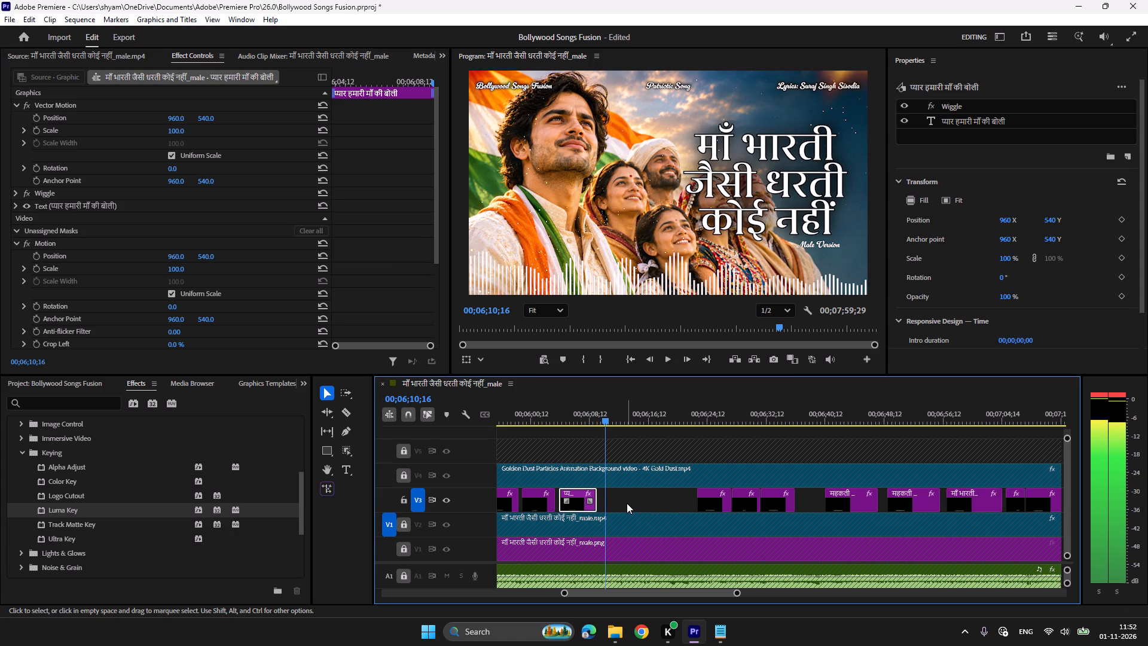
key(ctrl+c)
key(ctrl+v)
Play on and shift the first नफ़रत को यहाँ कोई ठौर नहीं clip, with all following lyric clips, to start at 00;06;17;00.
click(602, 422)
key(space)
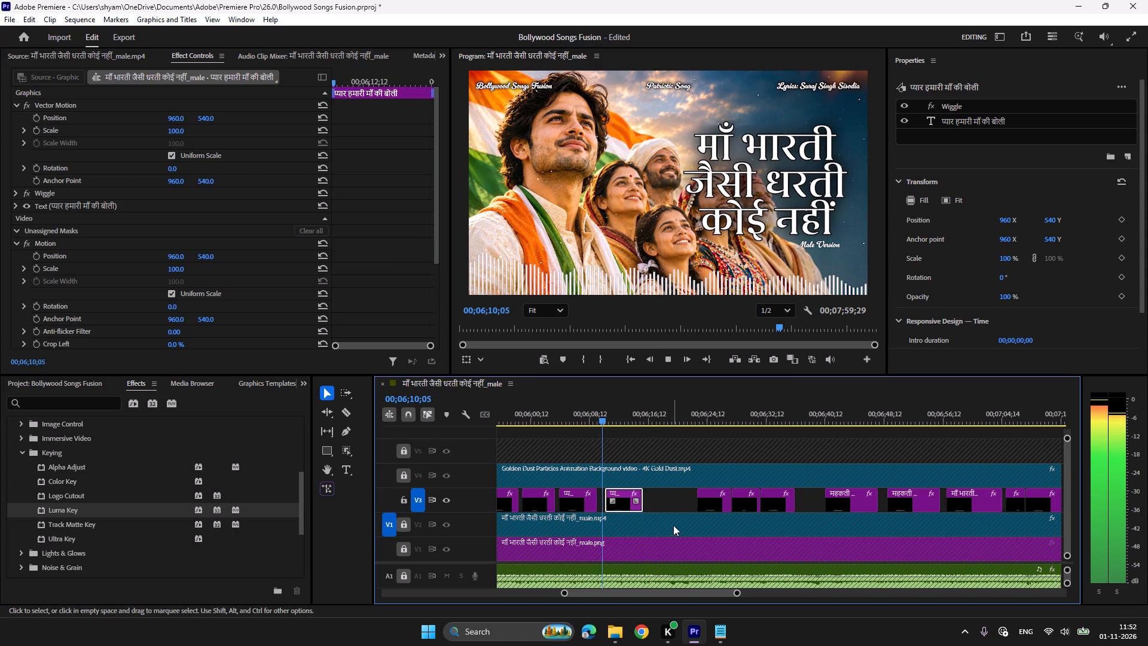
key(a)
click(717, 500)
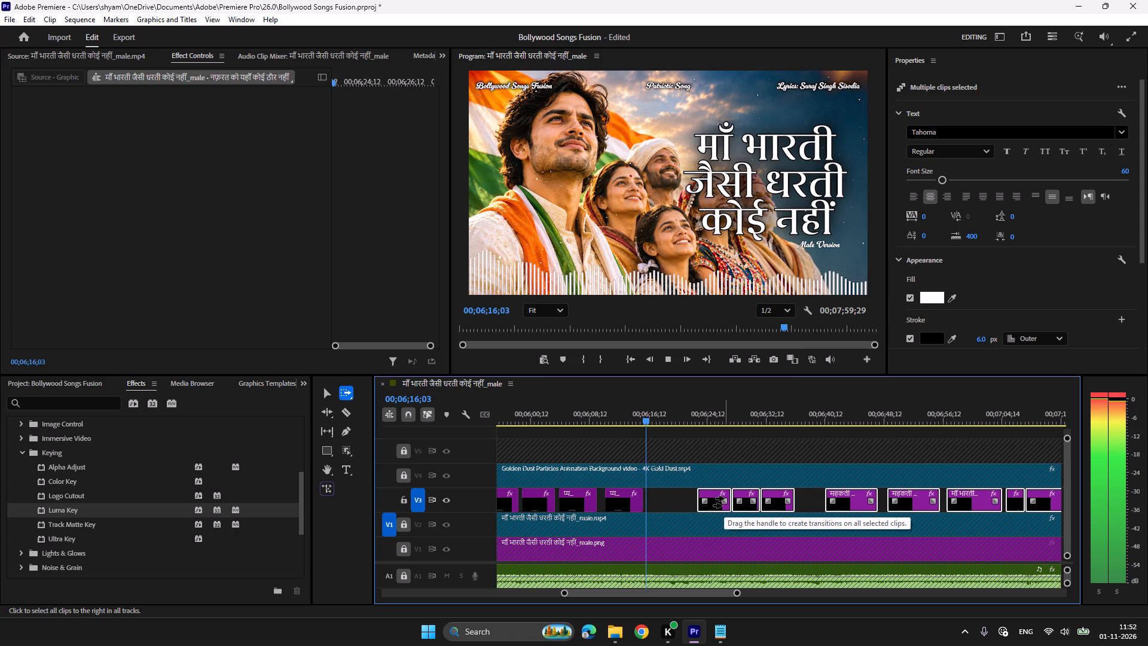
key(space)
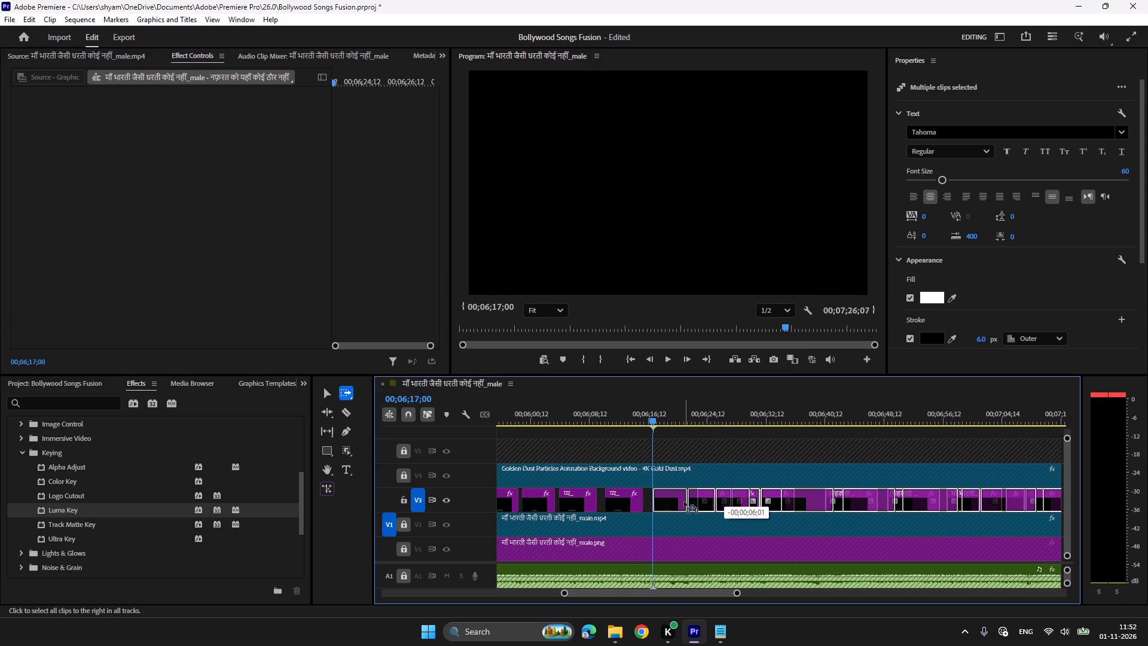
Play on to 00;06;24;19 and move the ठौर नहीं clip, with all following lyric clips, to about 00;06;34, leaving a gap.
key(space)
scroll(682, 530, down, 2)
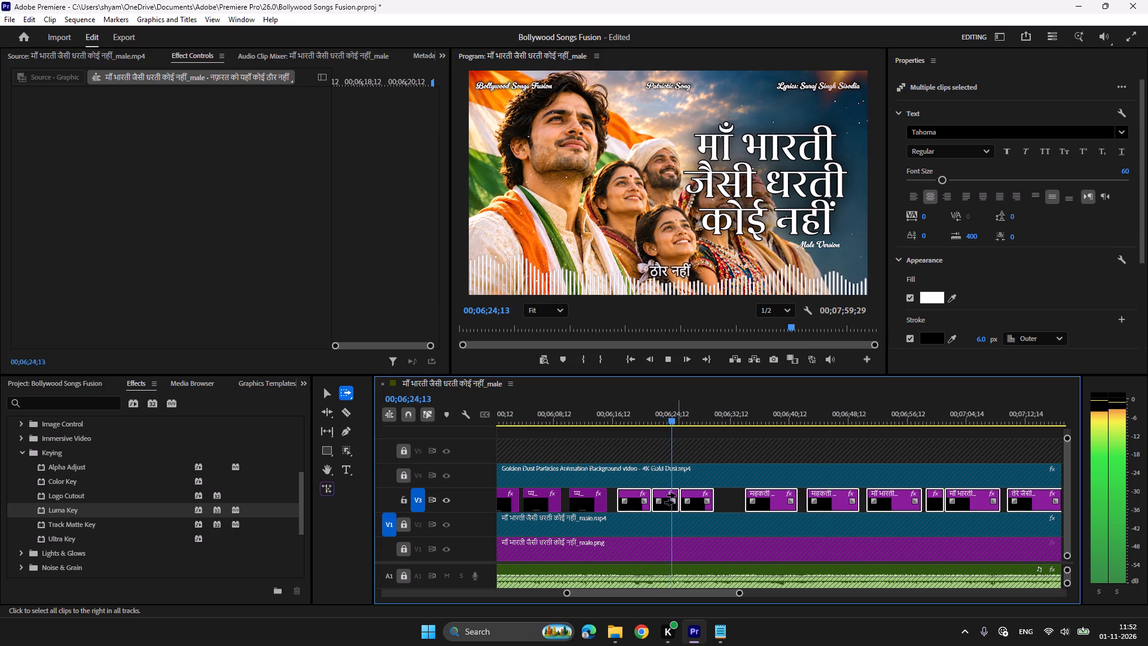
key(space)
drag(673, 495, 762, 495)
Extend the end of the first नफ़रत को यहाँ कोई ठौर नहीं clip to about 00;06;24;19.
key(v)
drag(648, 496, 664, 499)
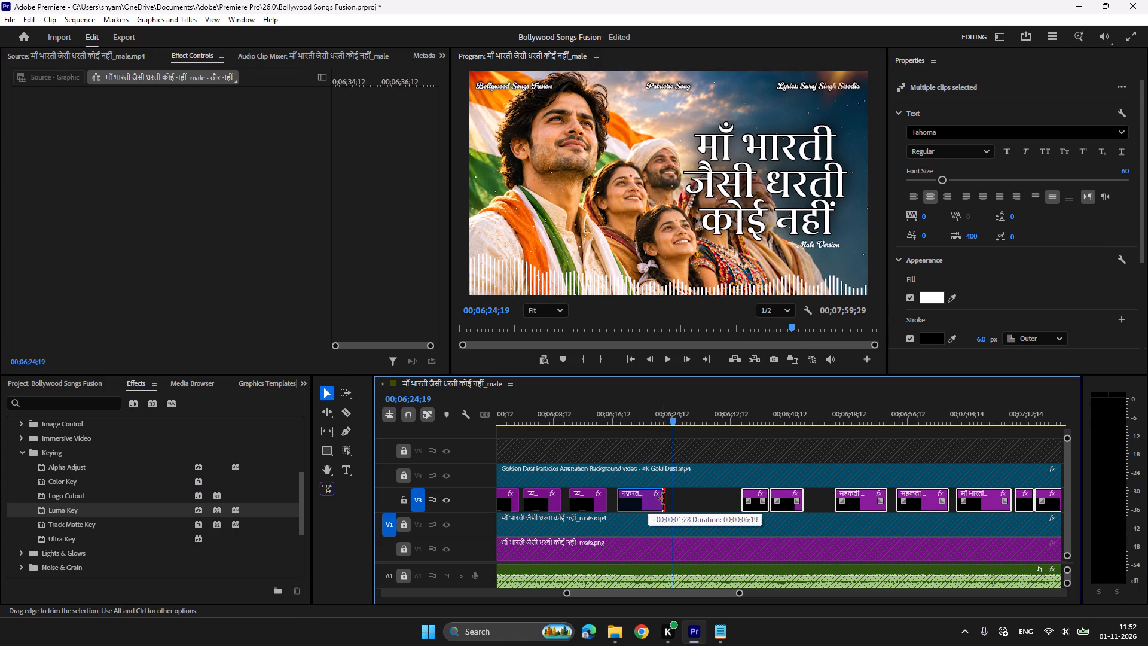
drag(664, 499, 667, 500)
Replay the passage and shift the ठौर नहीं clip, with all following lyric clips, to start at about 00;06;25;09.
key(a)
key(space)
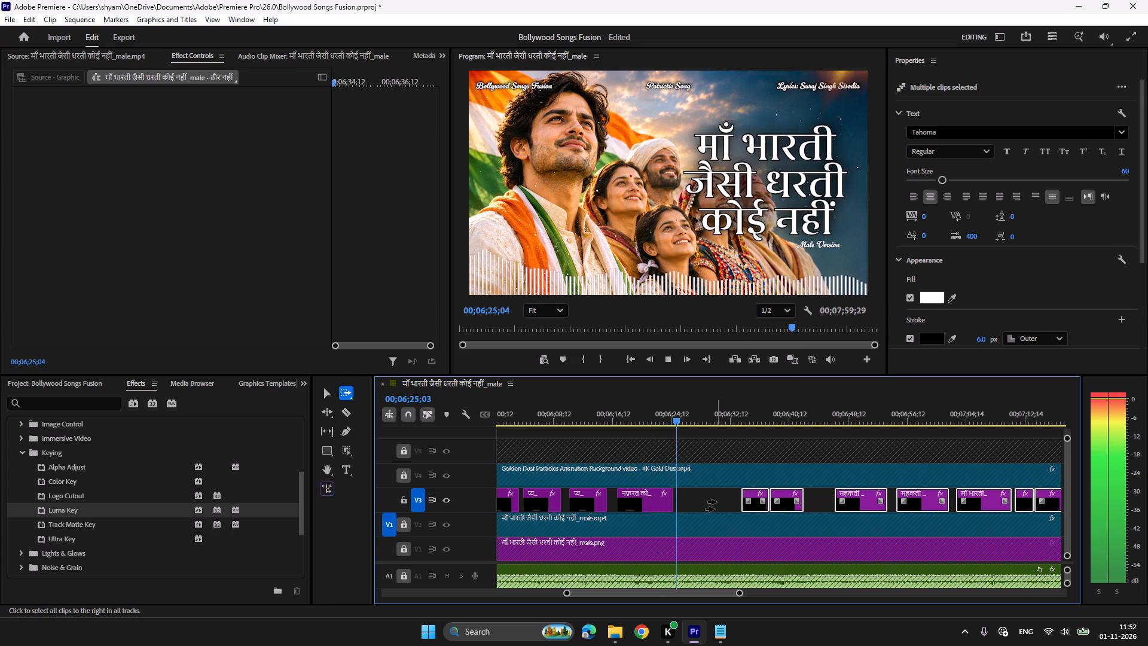
key(space)
click(677, 415)
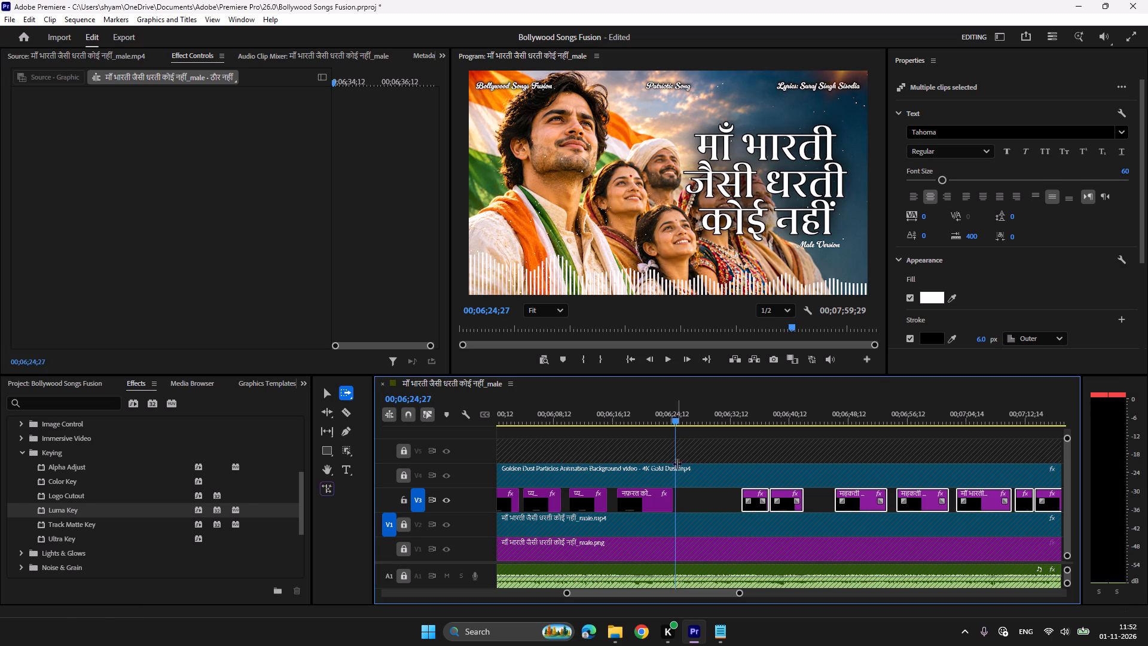
key(space)
key(space)
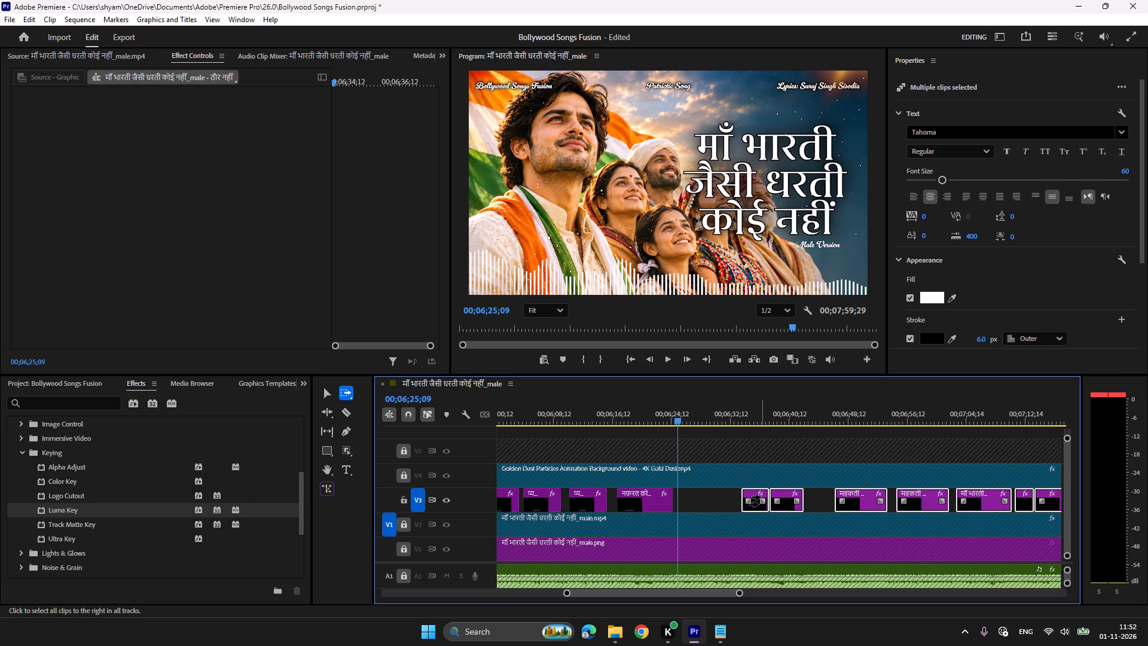
drag(761, 497, 701, 497)
Play on and shift the second नफ़रत को यहाँ कोई ठौर नहीं clip, with all following lyric clips, to start at about 00;06;27;15.
key(space)
scroll(681, 526, down, 4)
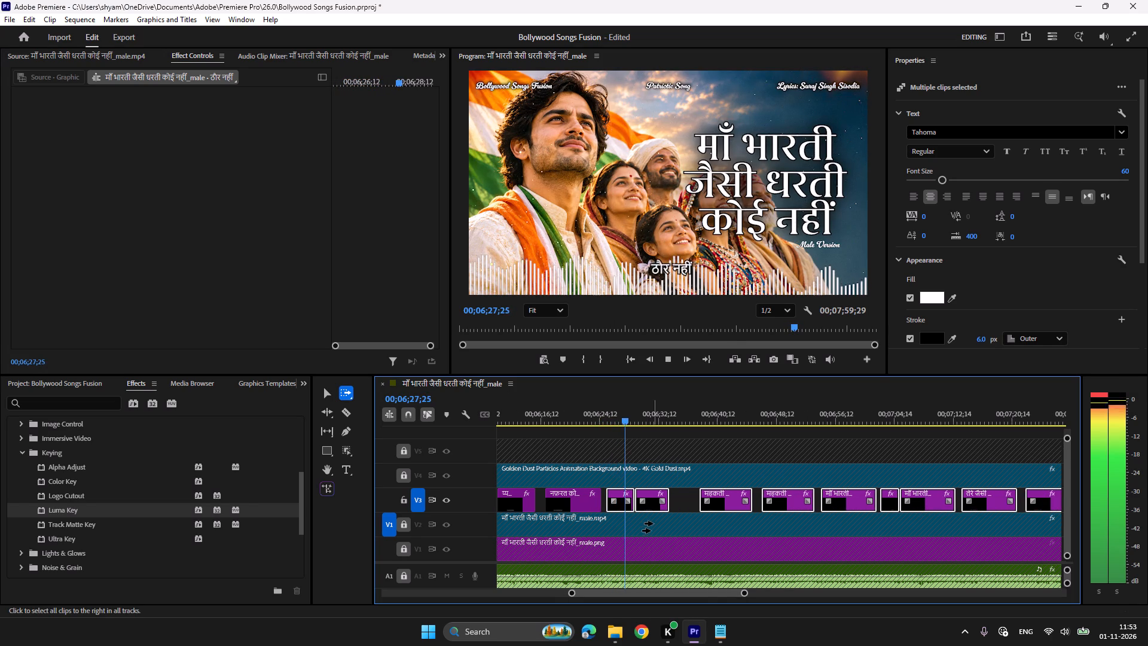
key(space)
click(616, 416)
key(space)
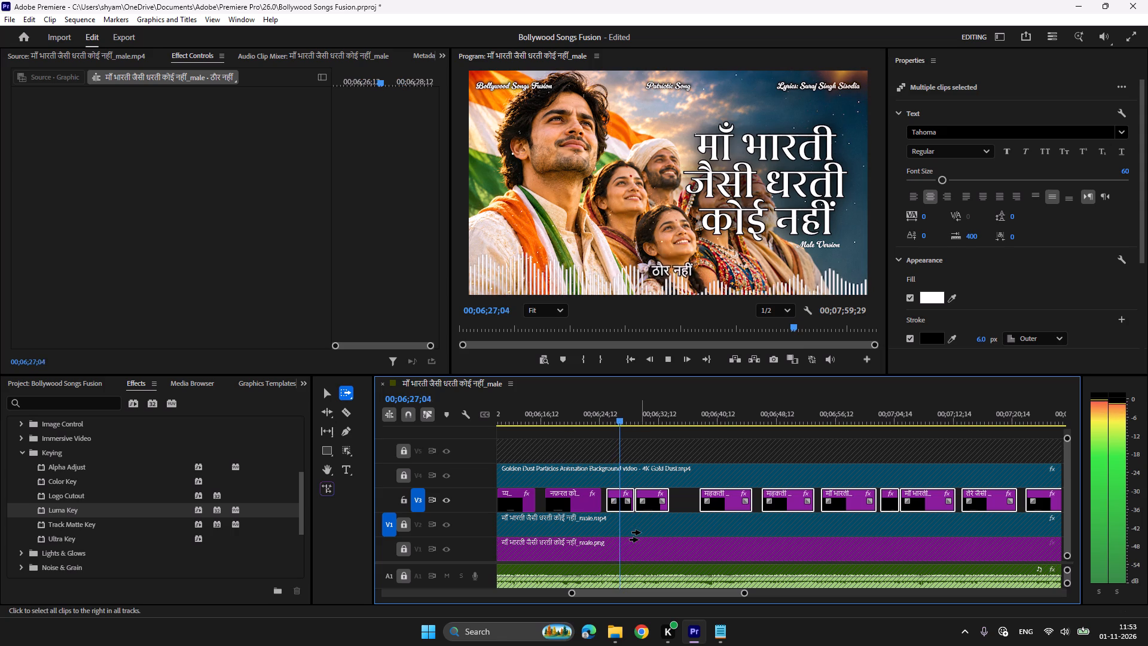
key(space)
click(662, 498)
click(668, 493)
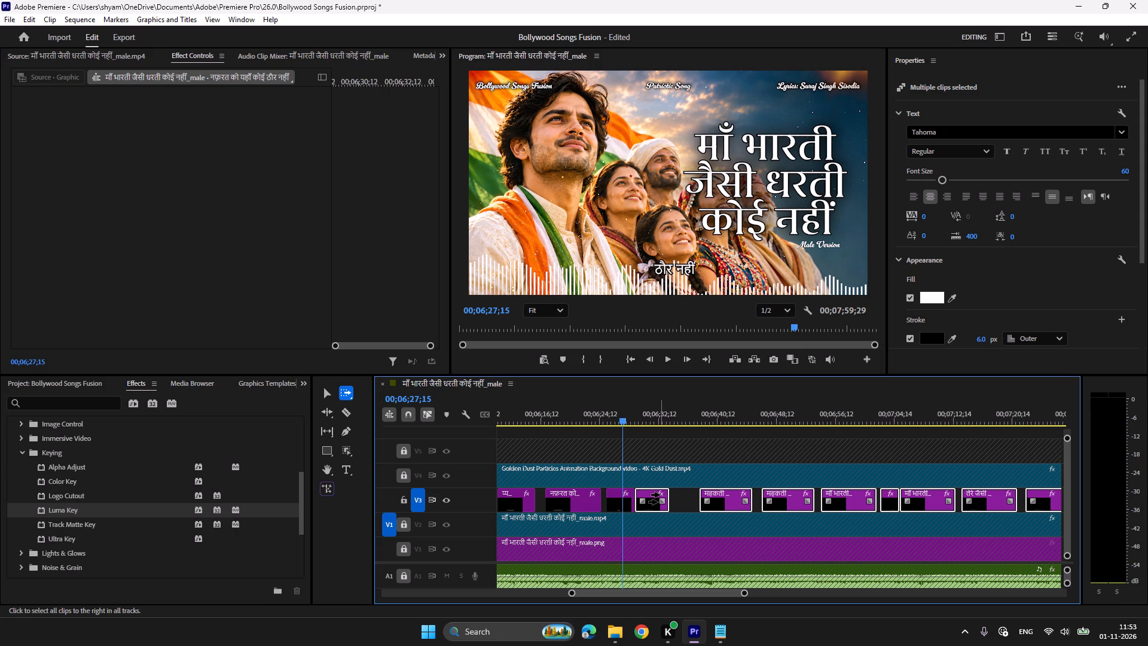
drag(660, 495, 649, 494)
Play on and extend the end of the second नफ़रत को यहाँ कोई ठौर नहीं clip to about 00;06;35;01.
key(space)
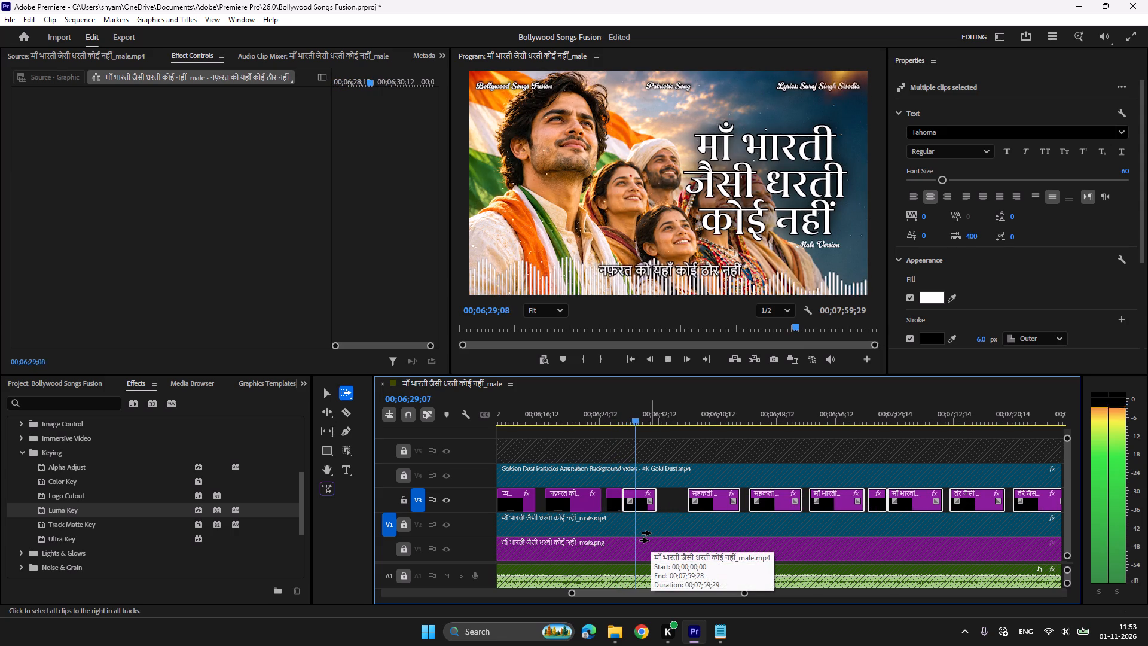
click(723, 496)
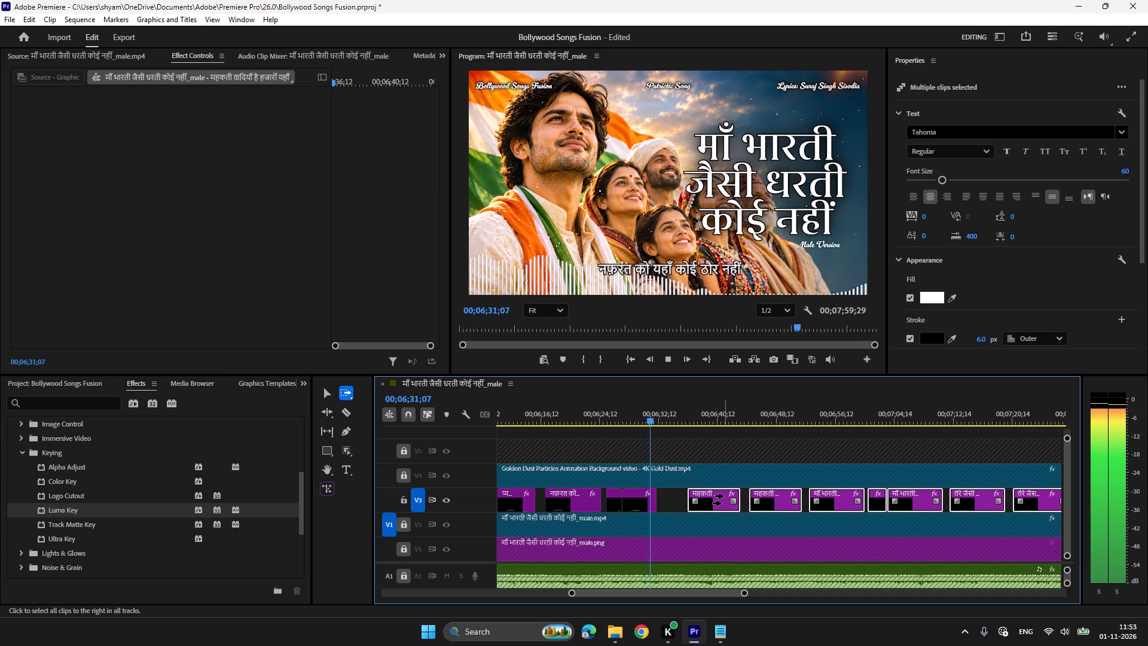
key(v)
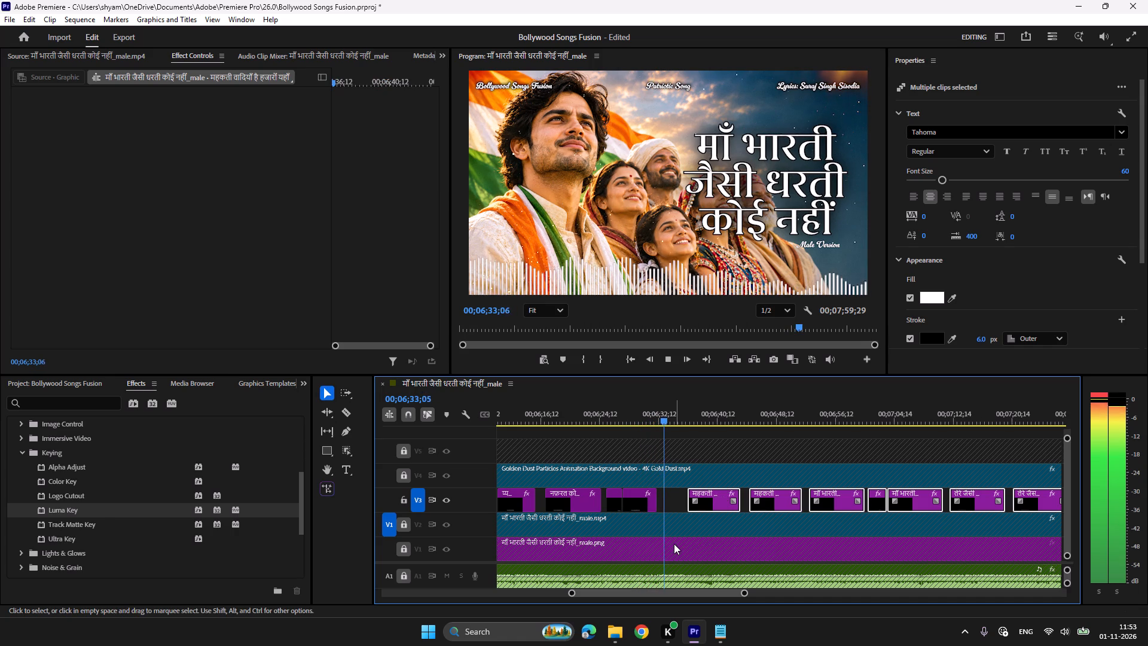
key(space)
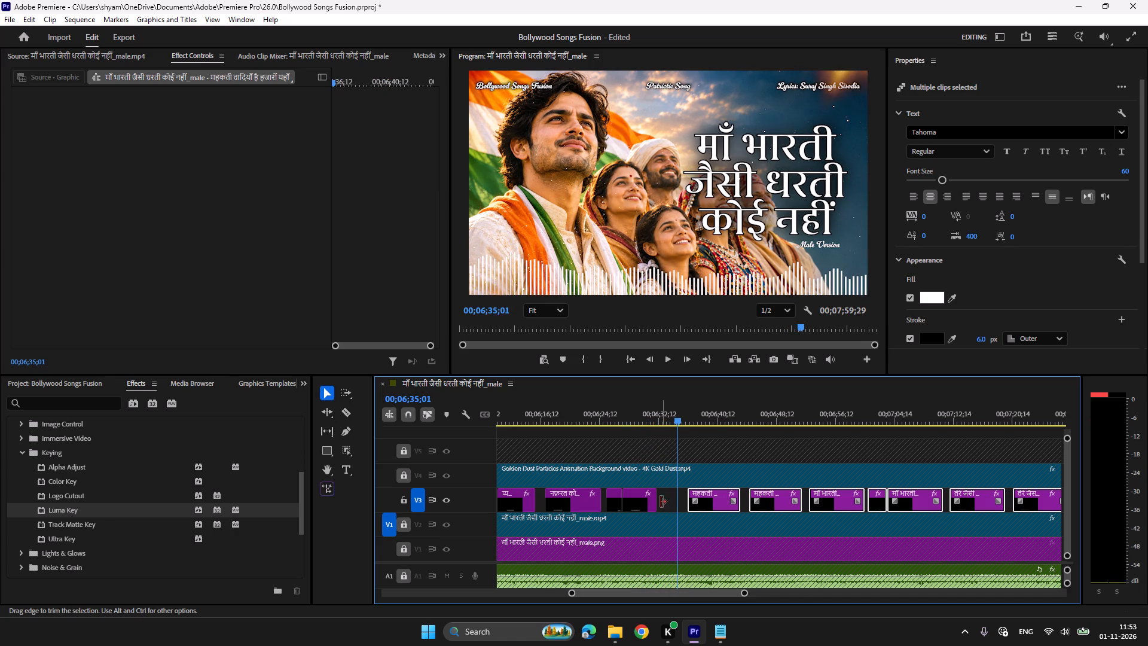
drag(656, 498, 674, 501)
Replay the passage and shift the first महकती वादियाँ है हजारों यहाँ clip, with all following lyric clips, to start at about 00;06;35;20.
key(space)
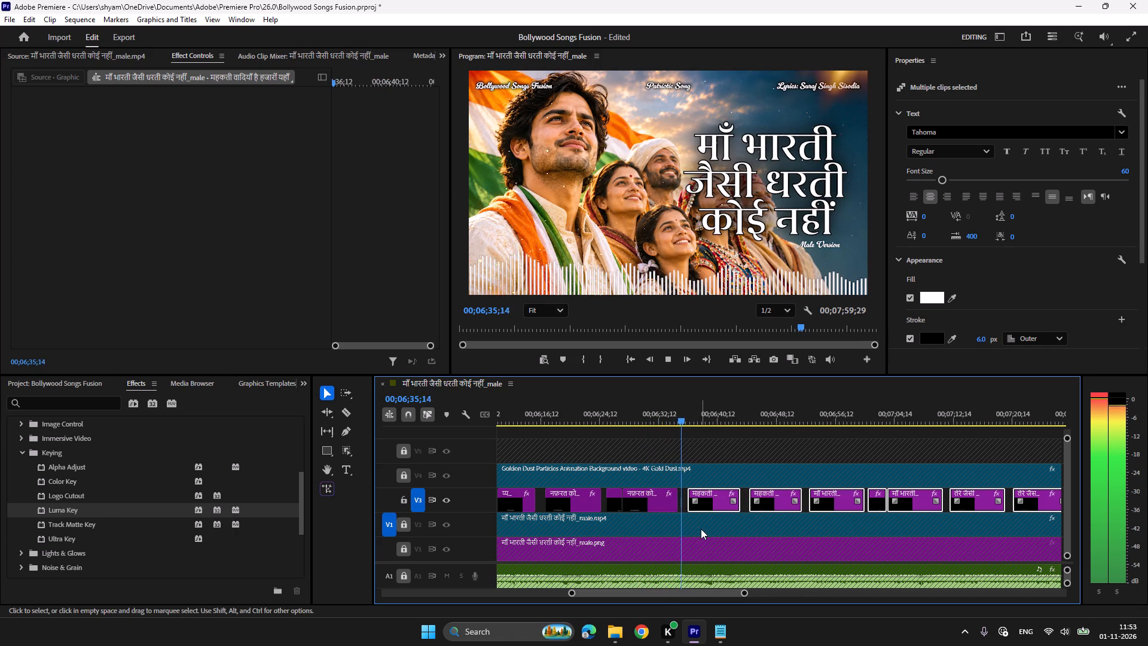
key(space)
click(679, 416)
key(space)
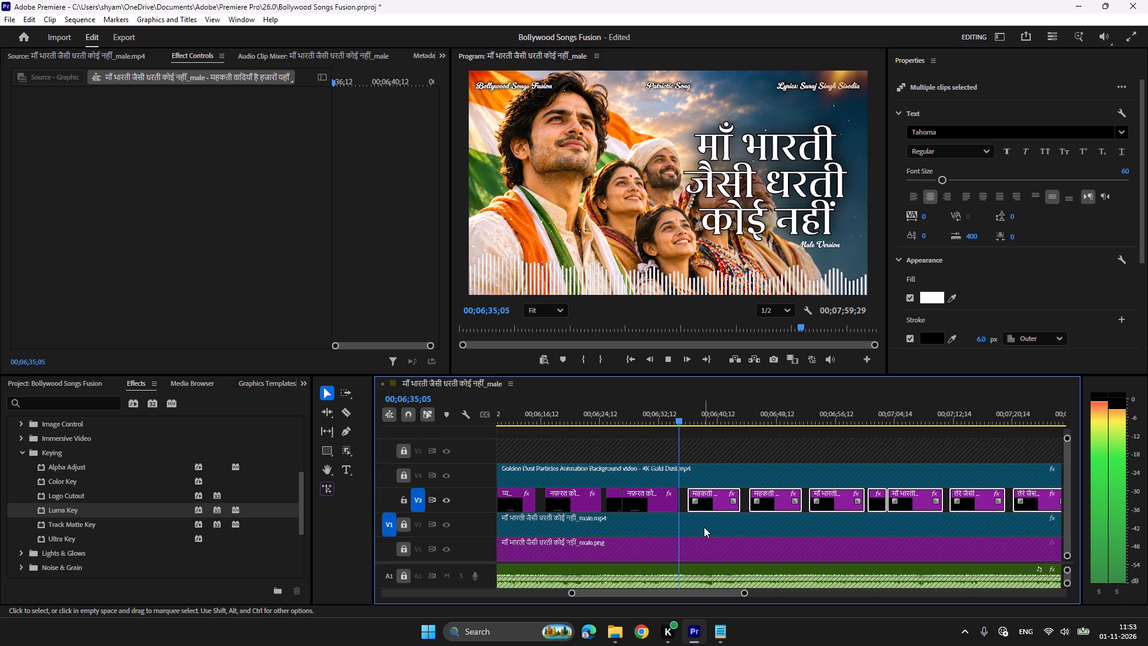
key(space)
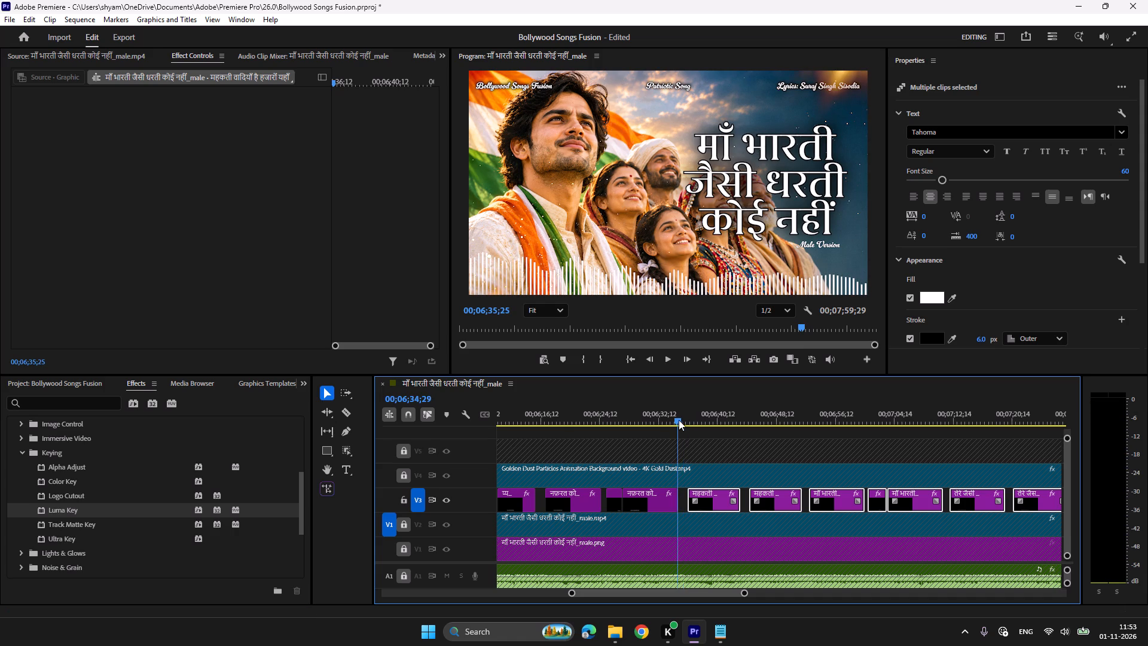
click(679, 420)
key(space)
key(space)
key(a)
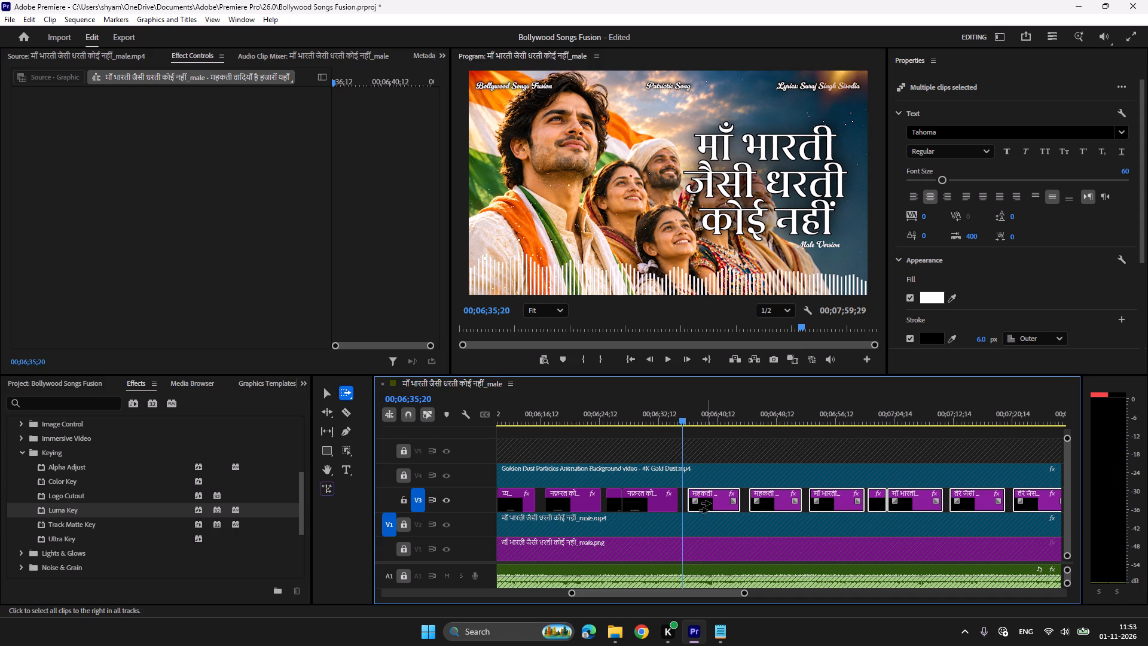
click(721, 501)
Play on and shift the second महकती वादियाँ है हजारों यहाँ clip, with all following lyric clips, to start at about 00;06;43;02.
key(space)
scroll(715, 518, down, 4)
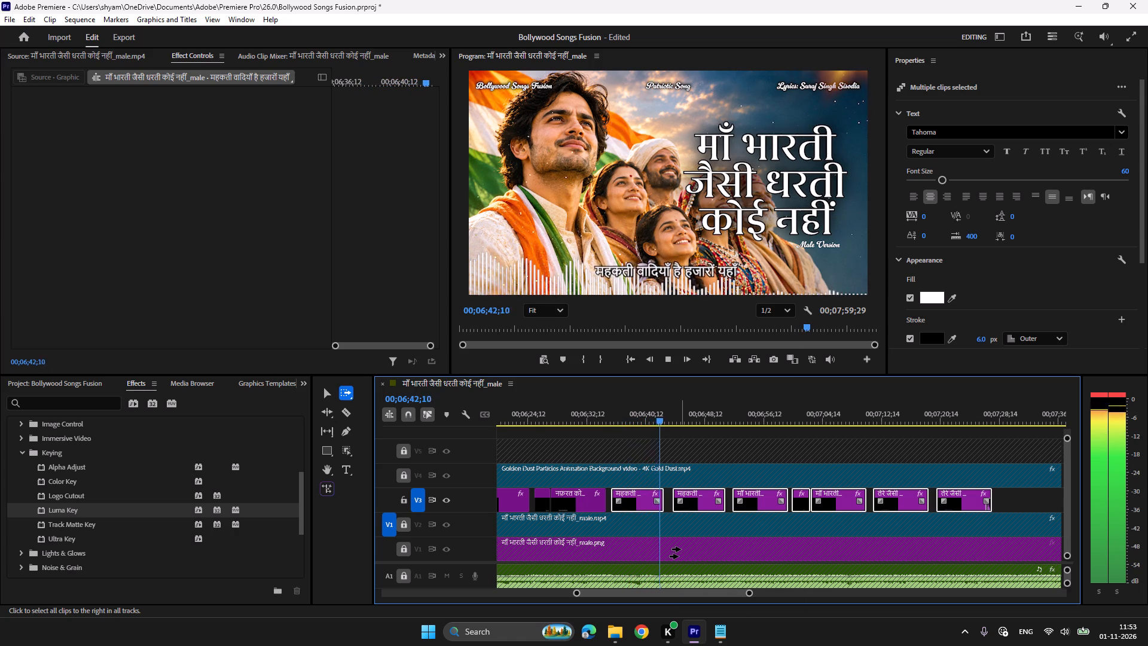
key(space)
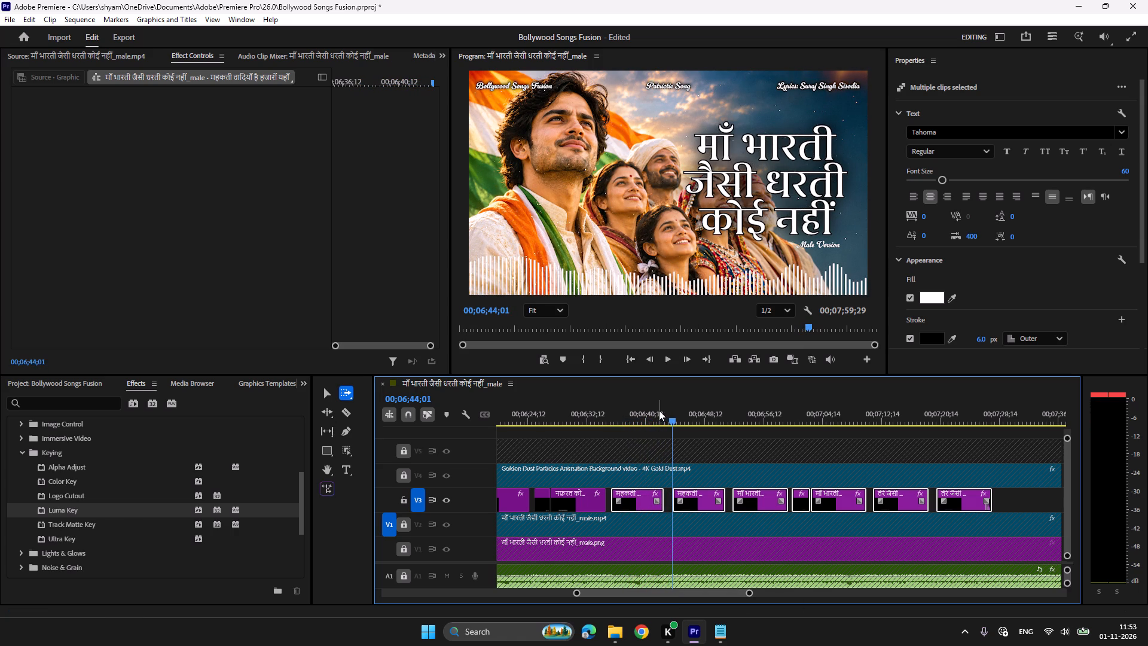
click(661, 410)
key(space)
key(space)
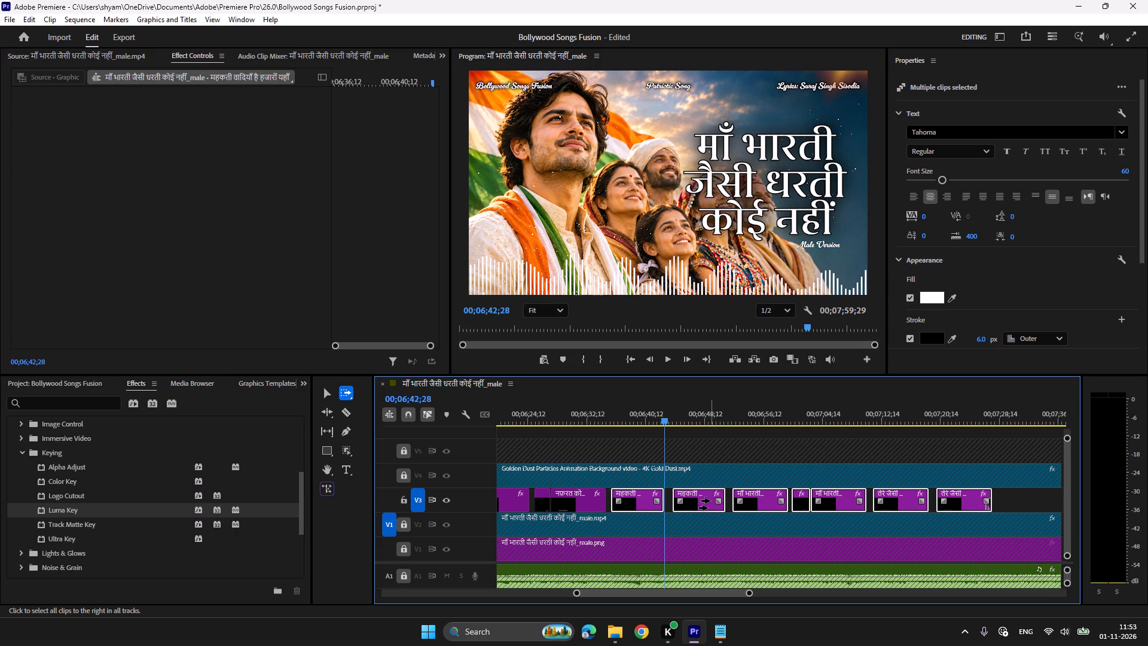
click(715, 498)
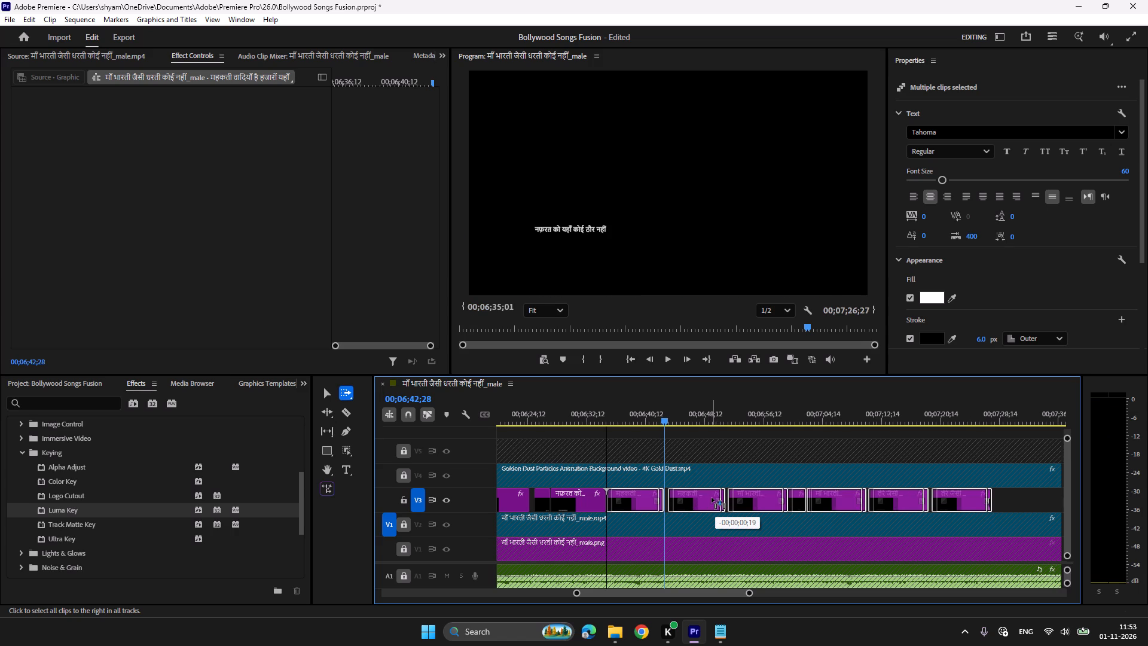
click(700, 498)
click(714, 498)
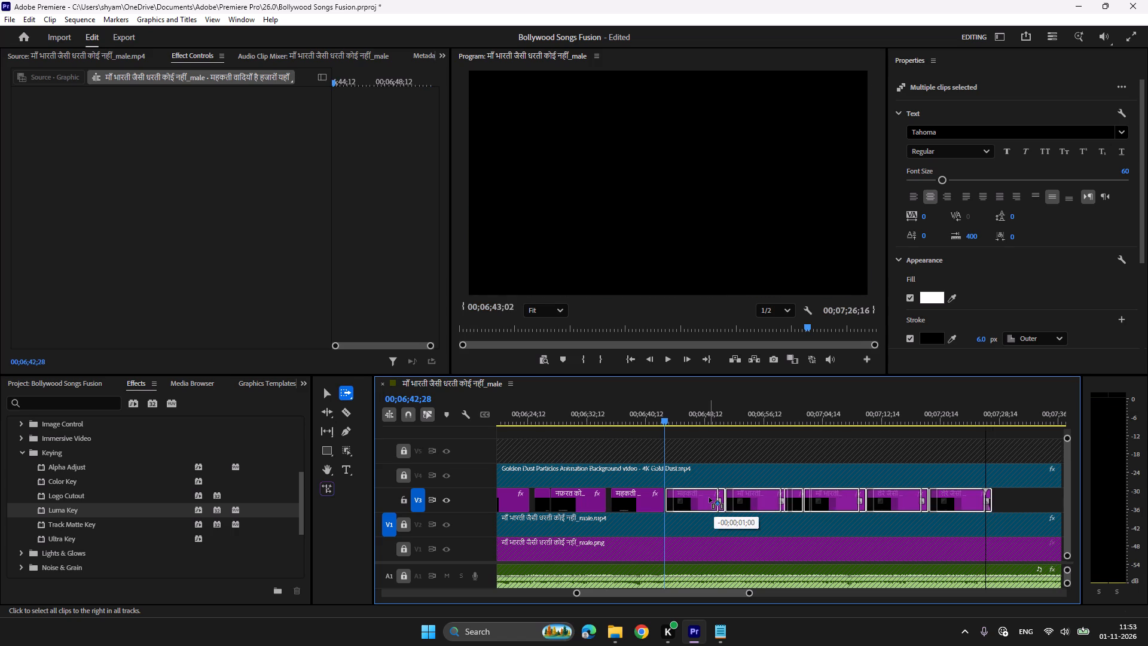
key(space)
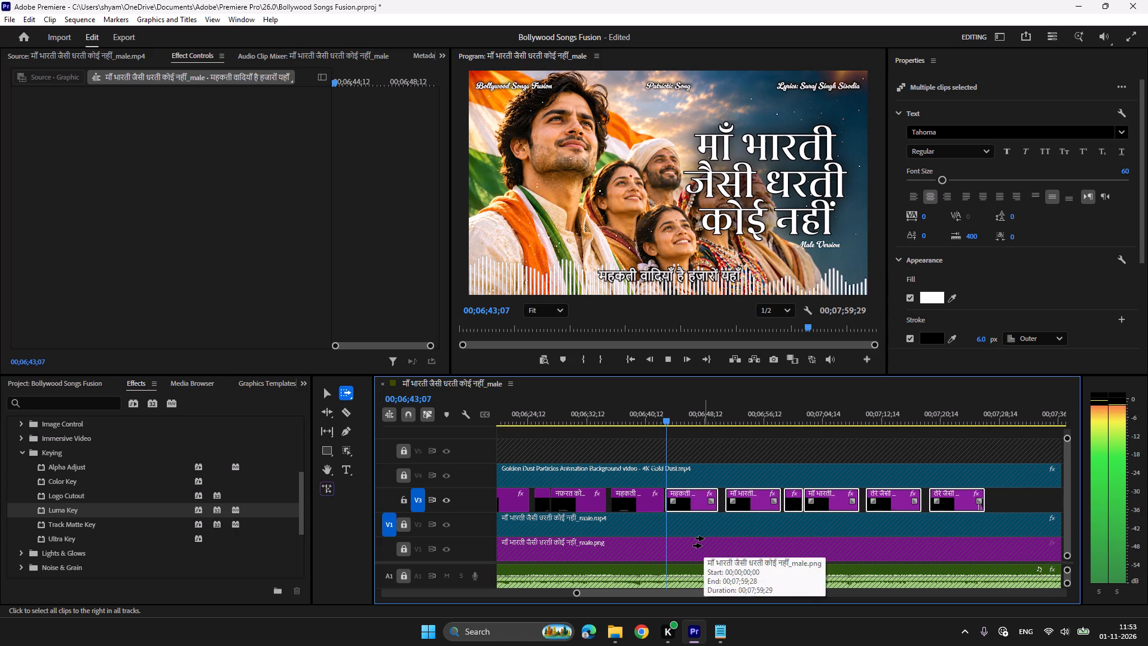
key(space)
click(655, 412)
key(space)
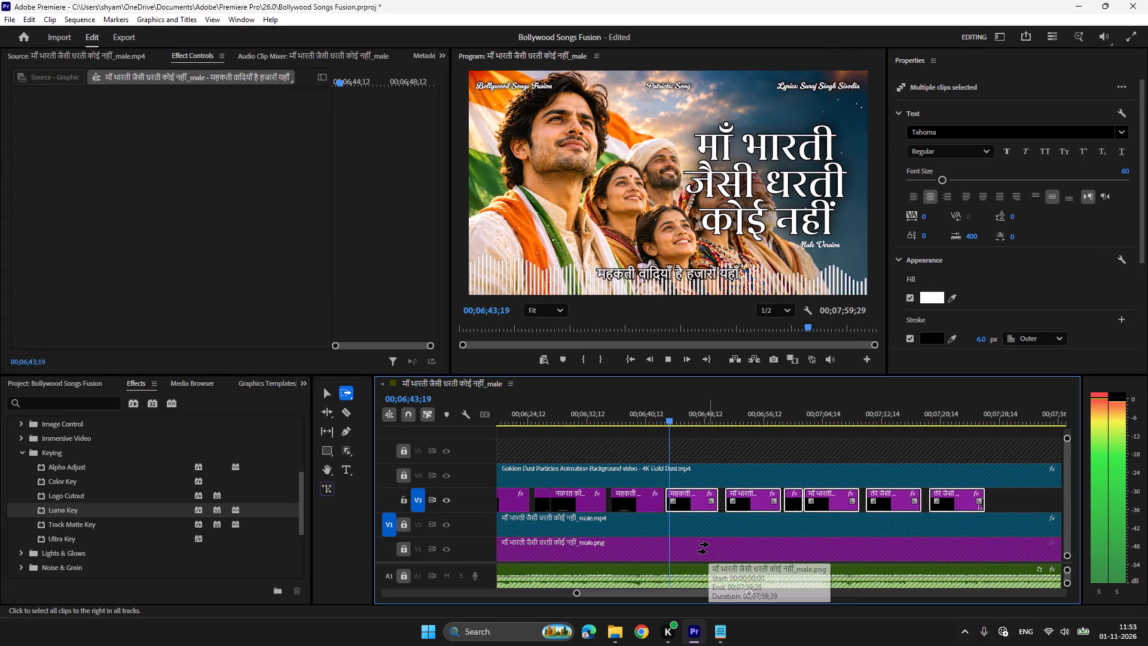
Move the following lyric clips out of the way and extend the second महकती clip's end to about 00;06;51;22.
scroll(709, 544, down, 2)
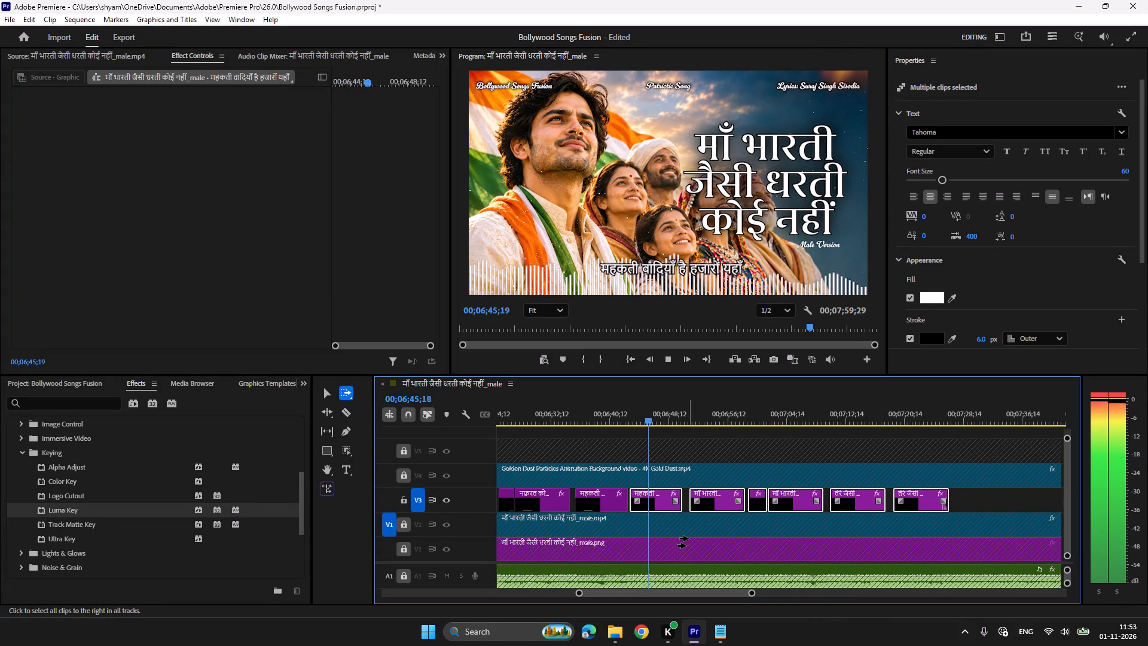
click(723, 497)
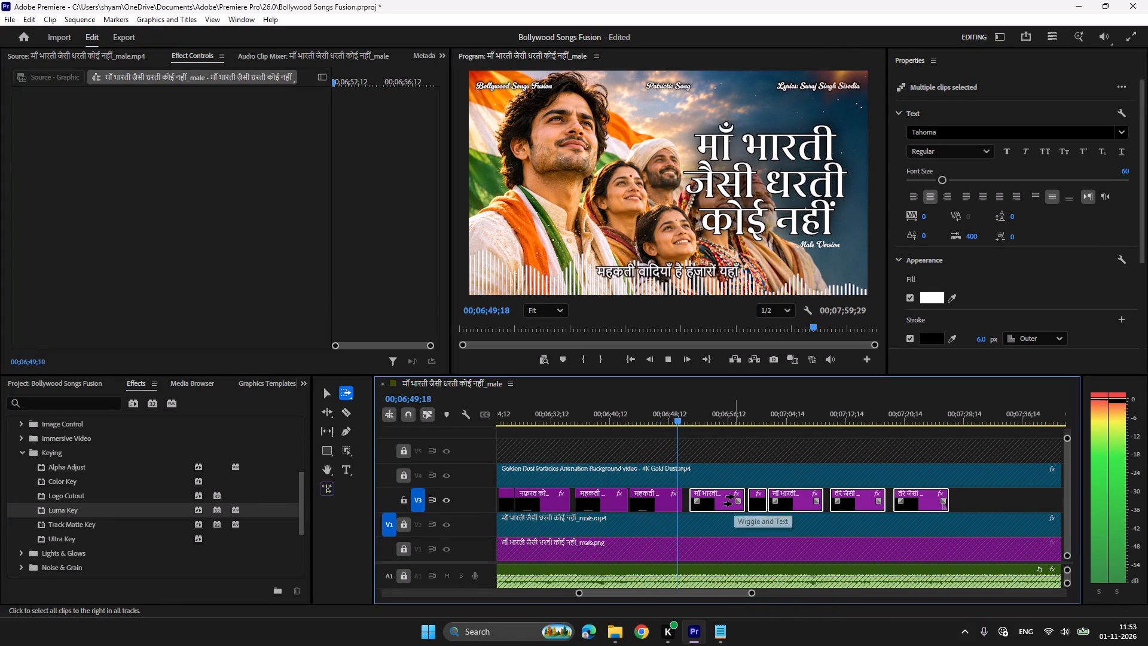
drag(733, 498, 773, 498)
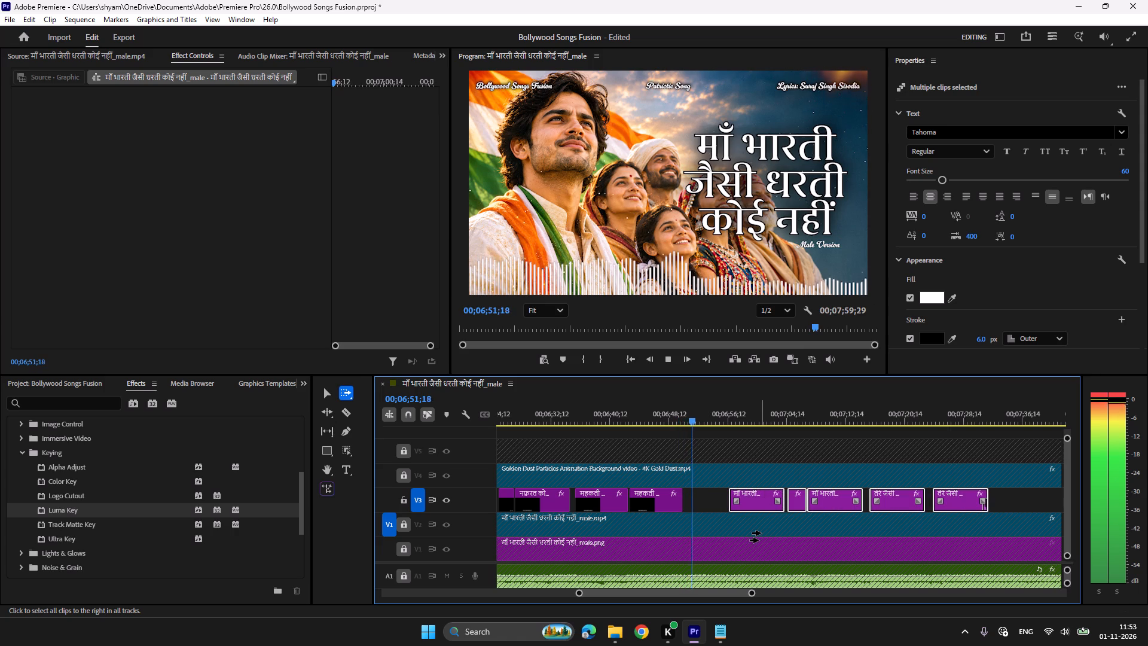
key(space)
key(v)
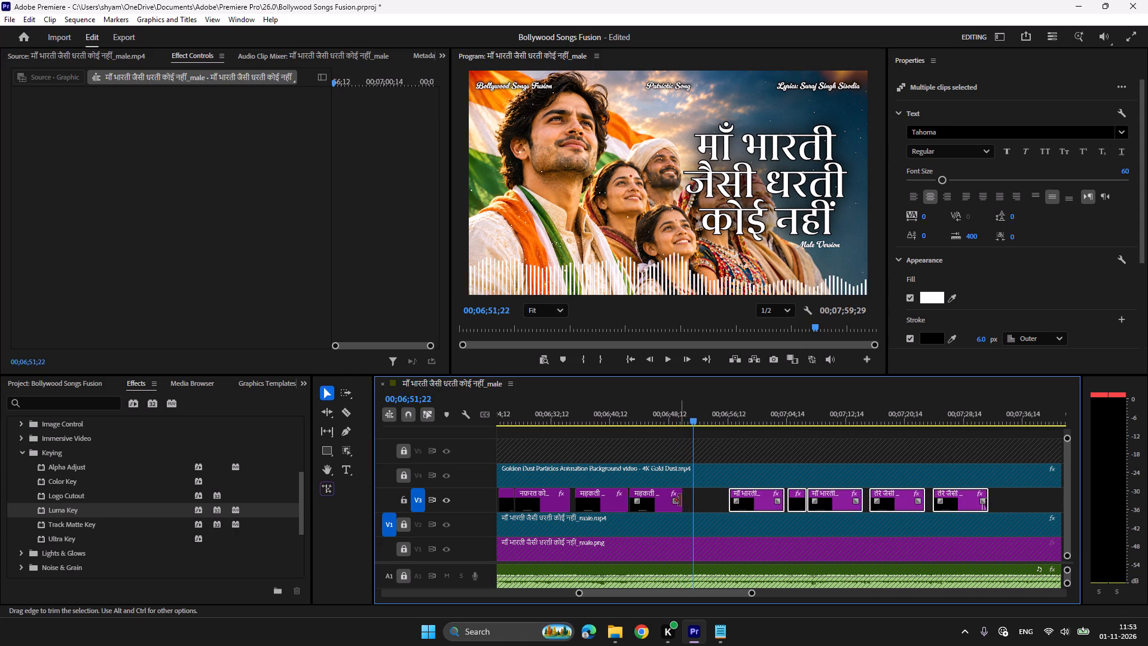
click(677, 499)
drag(681, 498, 688, 498)
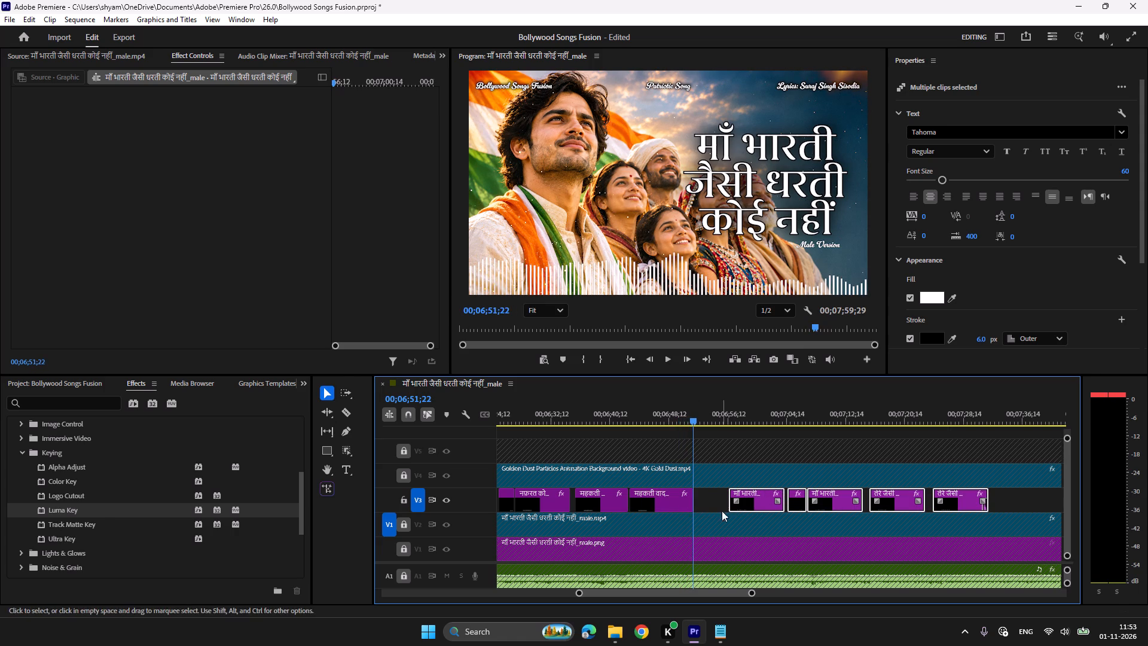
Replay the passage and shift the माँ भारती जैसी धरती कोई नहीं clip, with all following lyric clips, to start at about 00;06;52.
key(space)
key(a)
key(space)
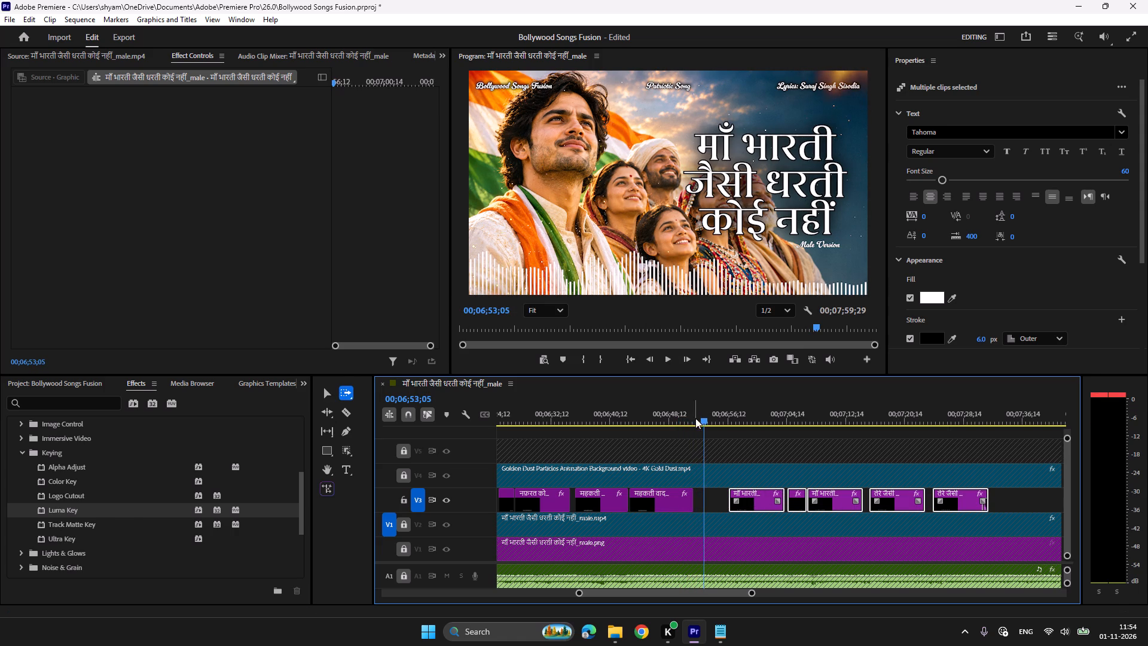
click(695, 418)
key(space)
key(space)
drag(770, 499, 744, 498)
click(695, 418)
key(space)
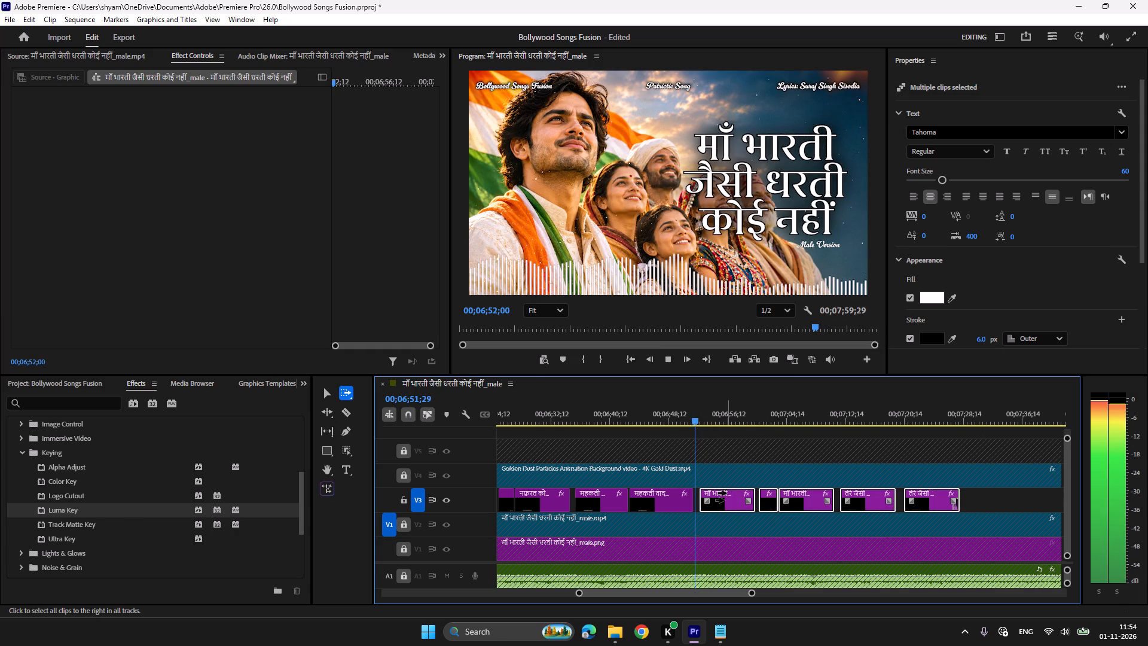
key(space)
click(737, 498)
Play on and shift the short कोई नहीं clip, with all following lyric clips, to start at about 00;06;59;26.
key(space)
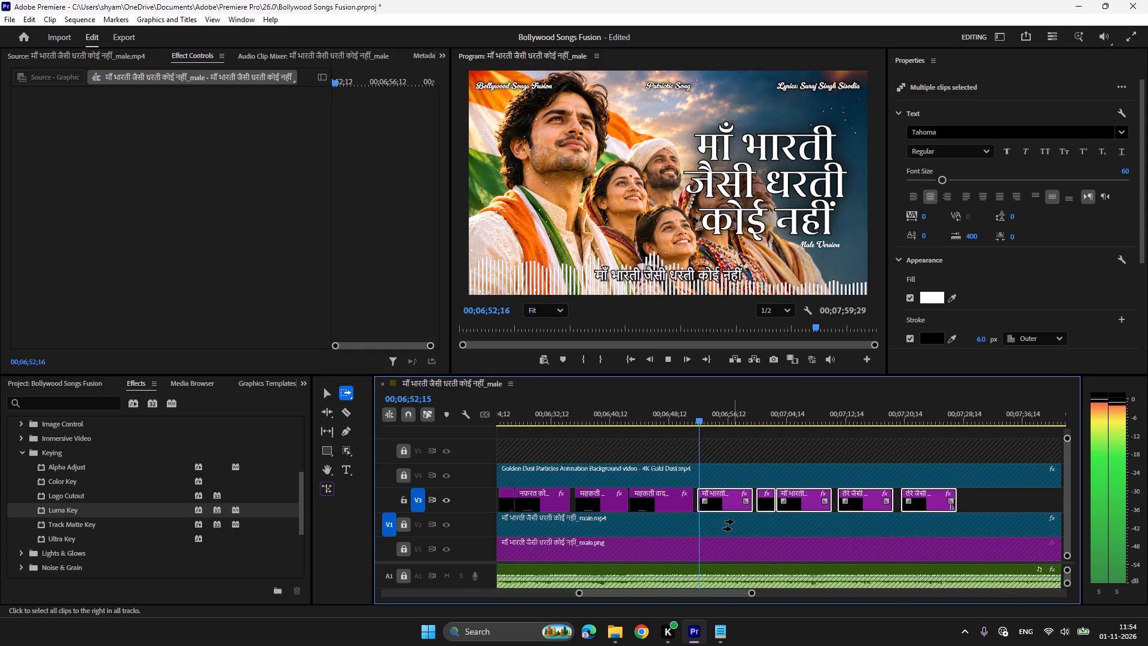
click(774, 501)
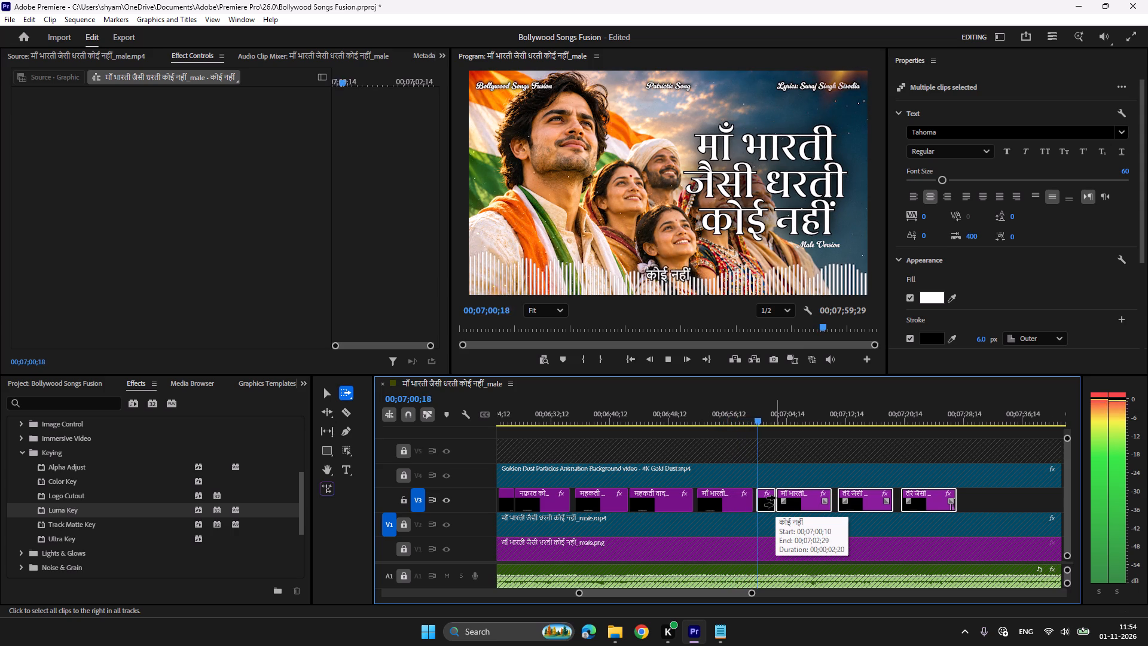
key(space)
click(746, 416)
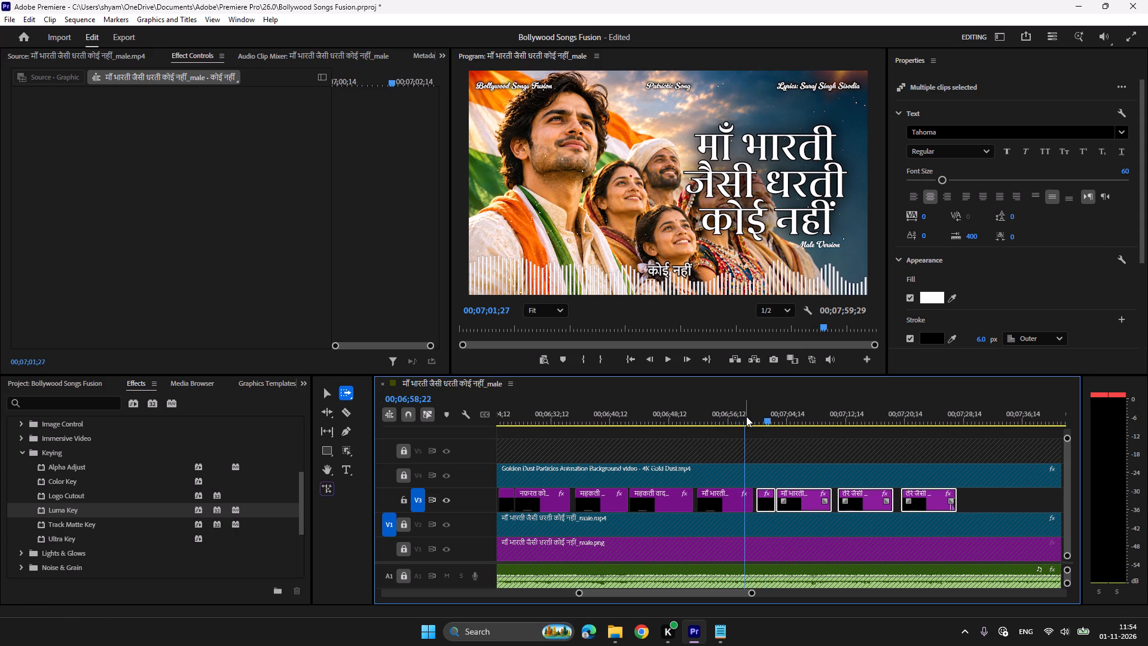
key(space)
key(space)
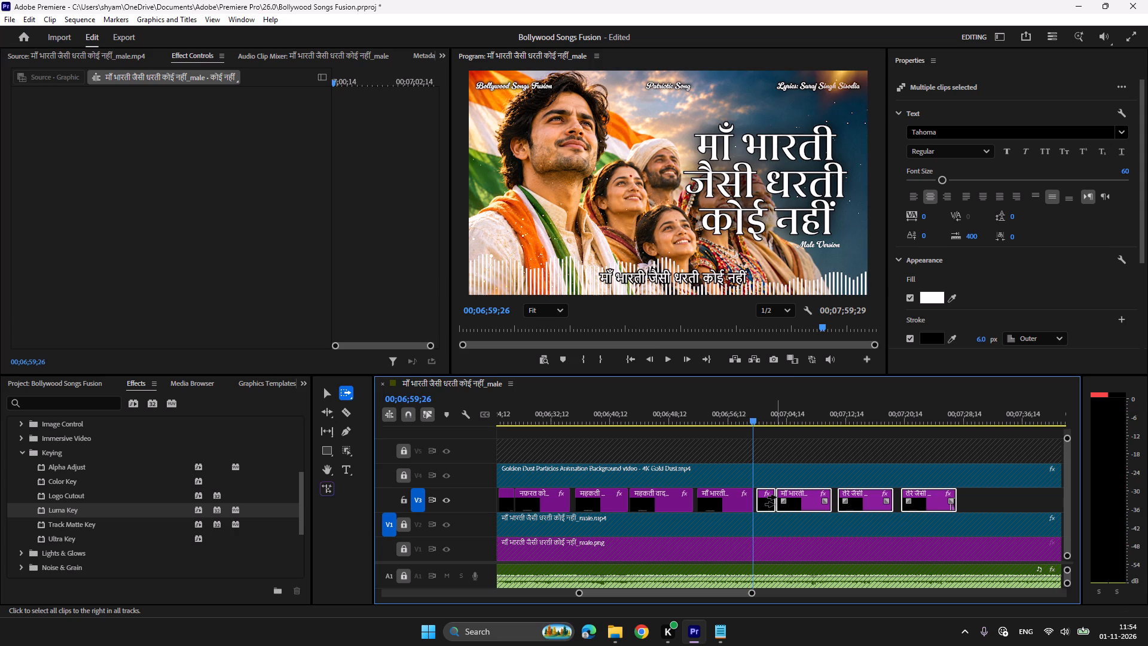
click(776, 497)
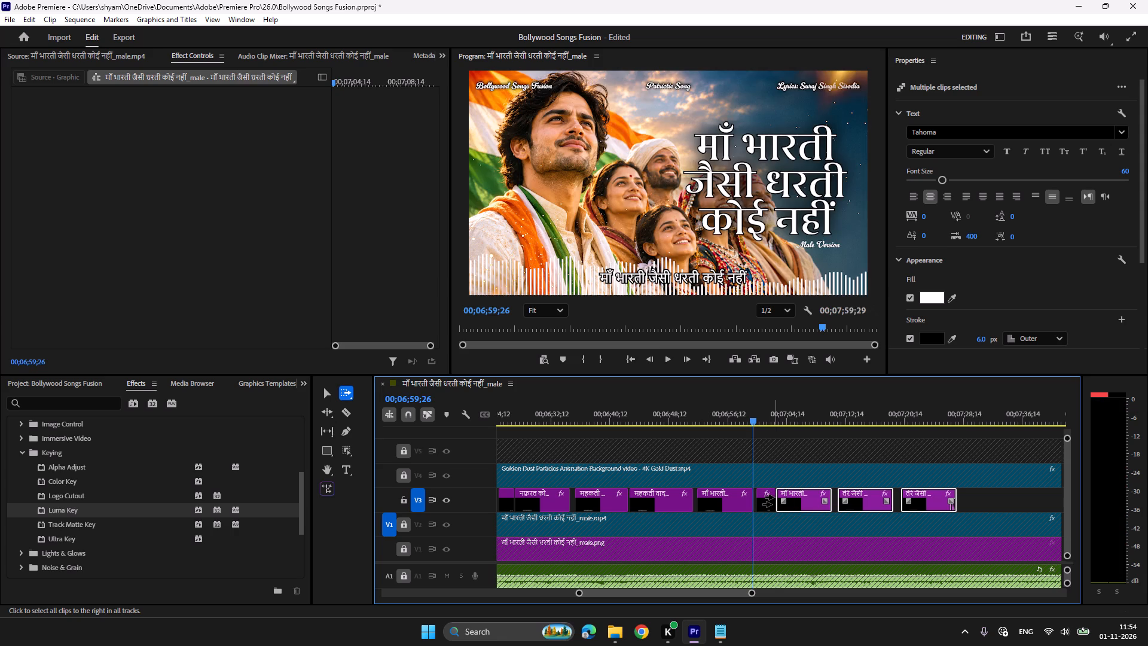
click(774, 497)
click(774, 497)
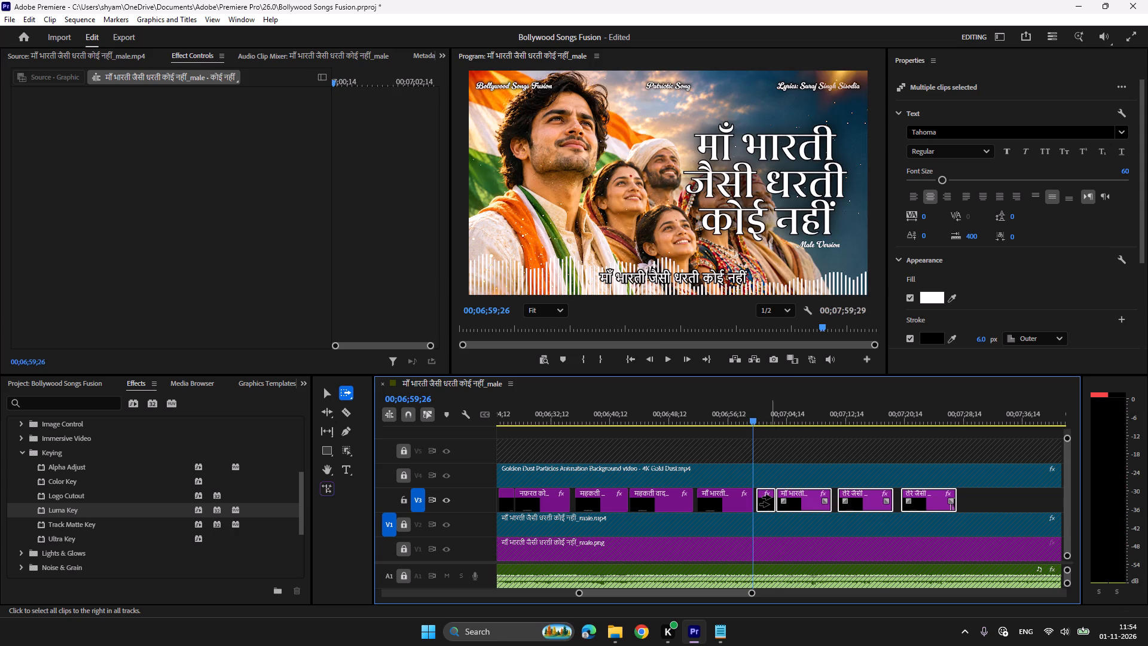
click(772, 497)
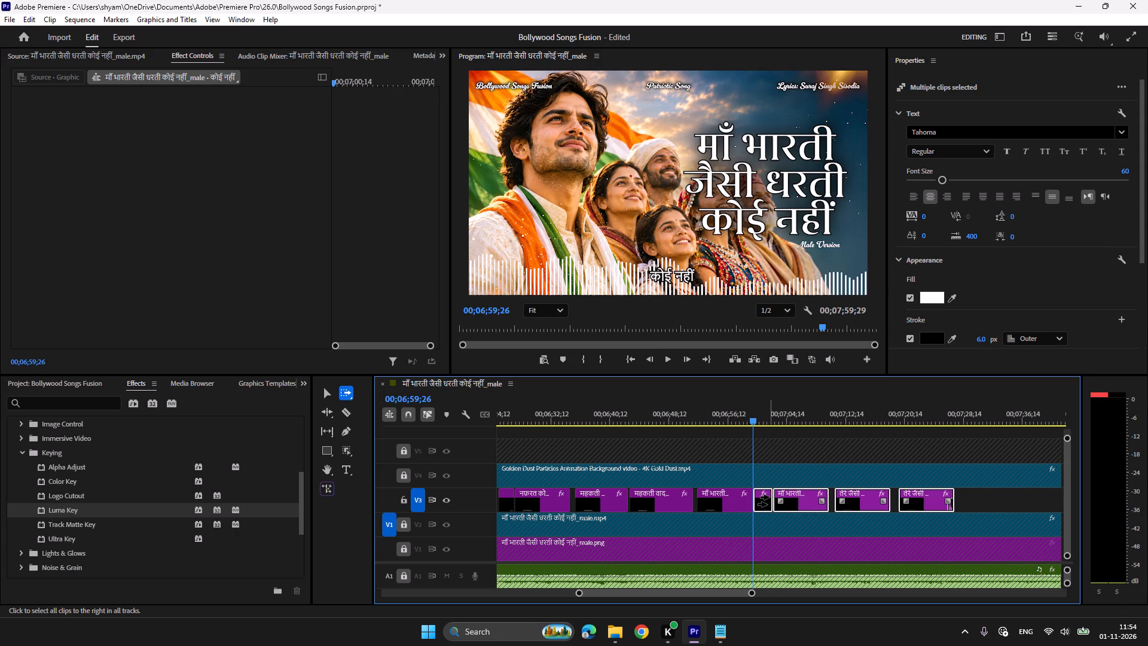
Play on and shift the माँ भारती जैसी धरती कोई नहीं clip after कोई नहीं, with all following lyric clips, to start at about 00;07;02;26.
key(space)
click(804, 499)
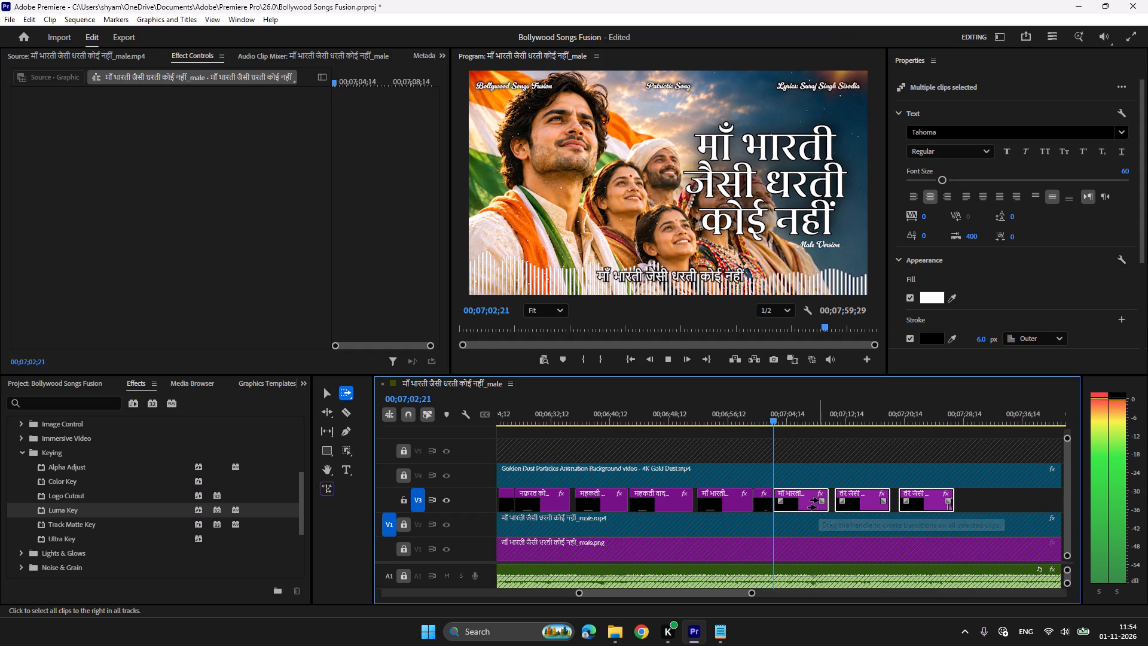
key(space)
click(770, 412)
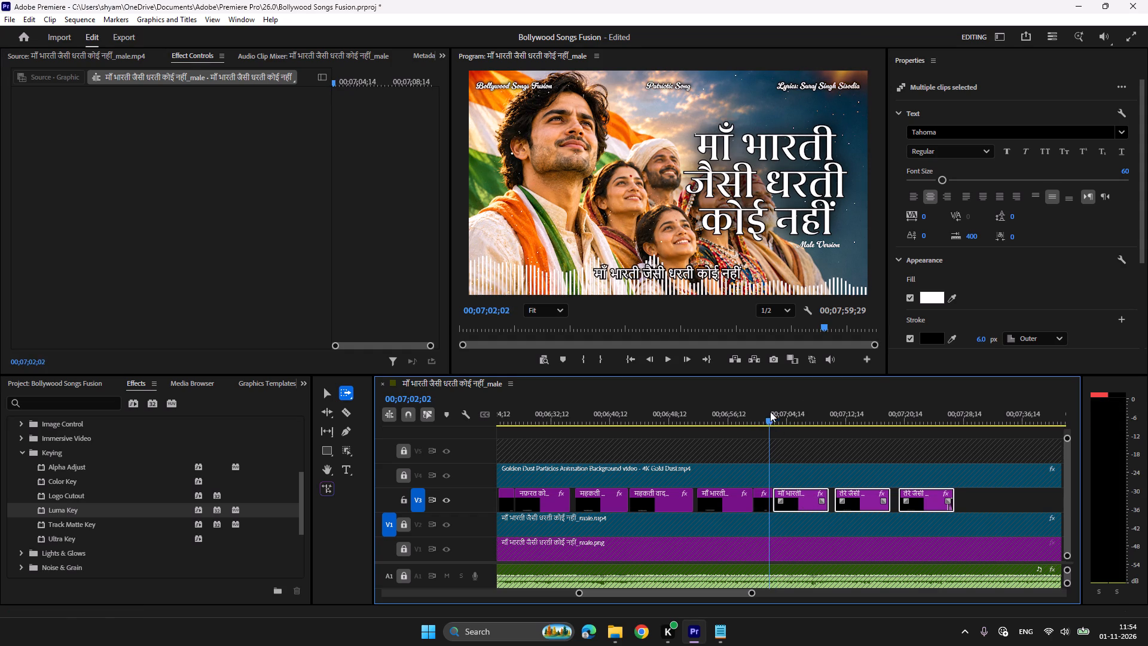
key(space)
key(space)
click(805, 495)
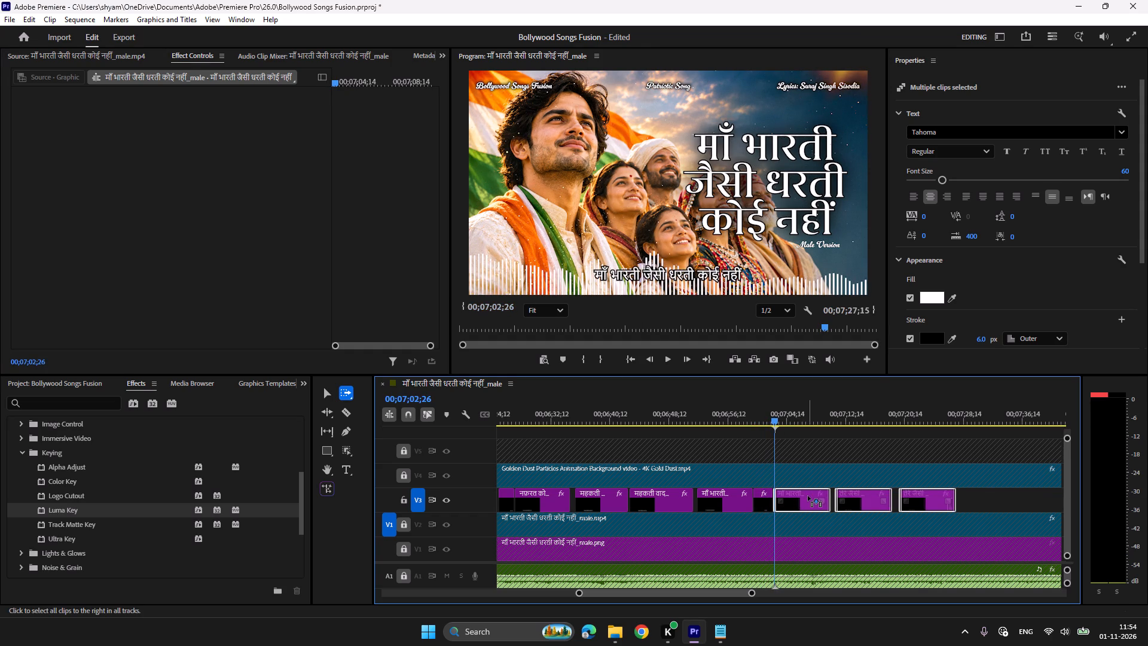
Play on and shift the first of the last two तेरे जैसी कोई माँ और नहीं clips, with the clip after it, to start at about 00;07;11;13.
key(space)
scroll(801, 523, down, 6)
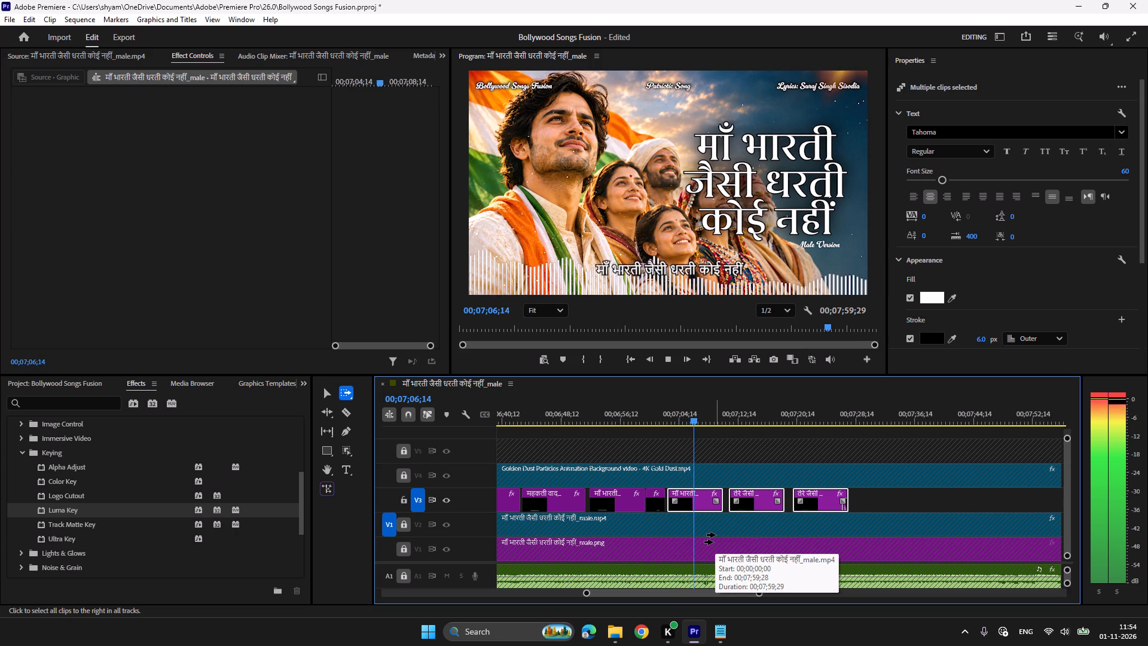
click(758, 496)
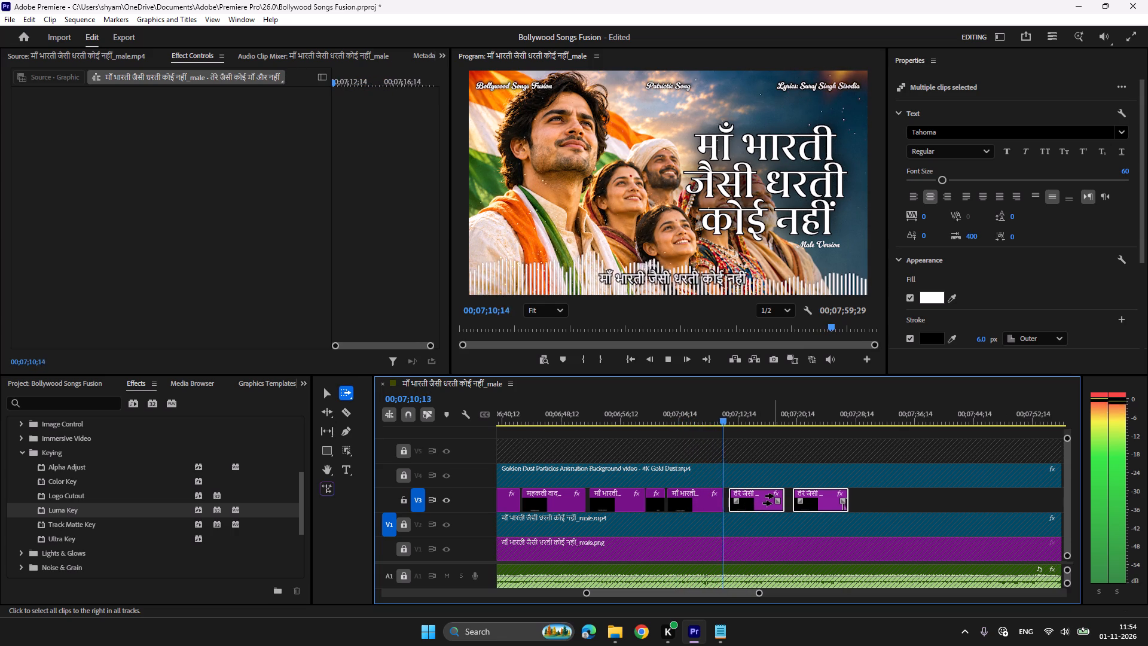
key(space)
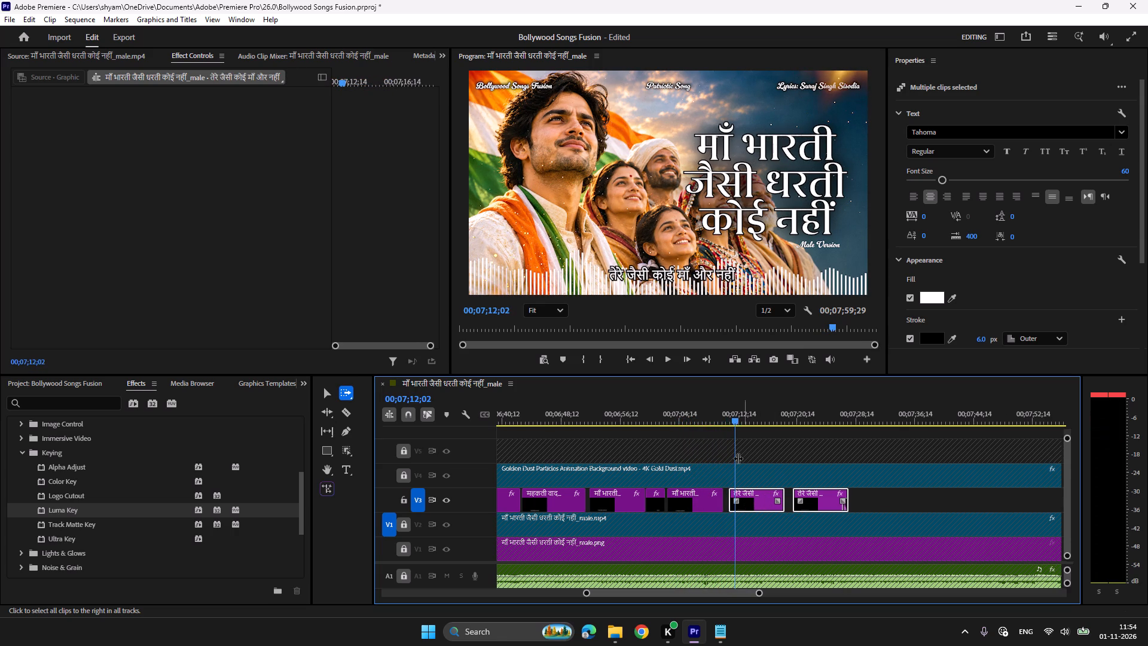
click(729, 409)
key(space)
key(space)
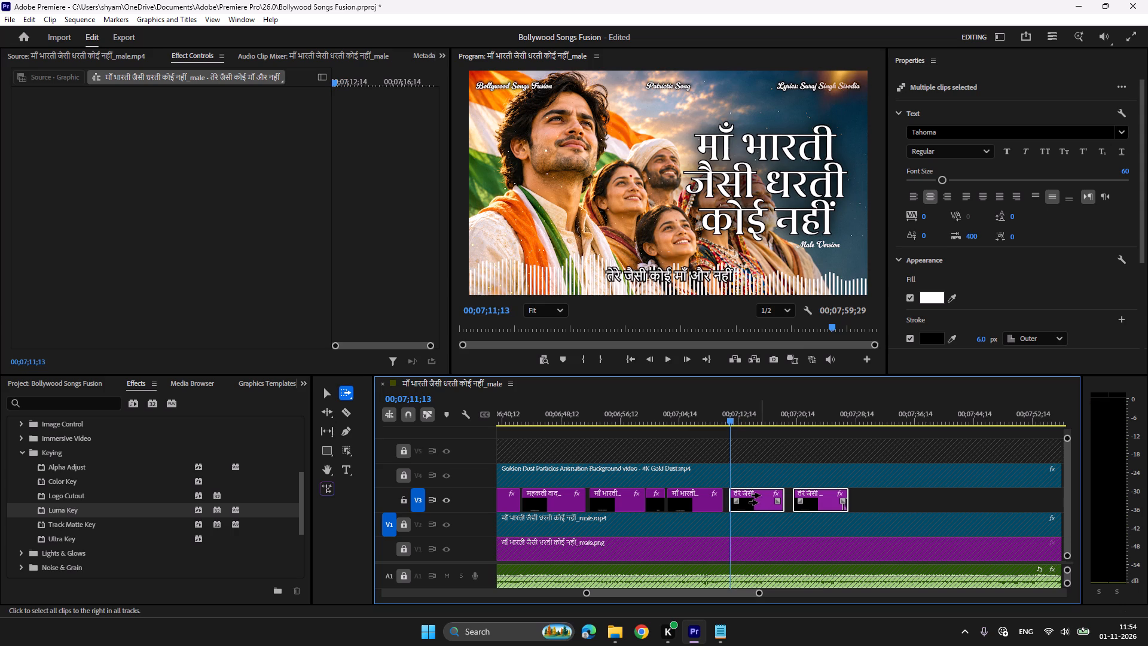
click(760, 496)
Play on into the last तेरे जैसी कोई माँ और नहीं clip and delete that clip from the lyrics track.
key(space)
scroll(783, 530, down, 3)
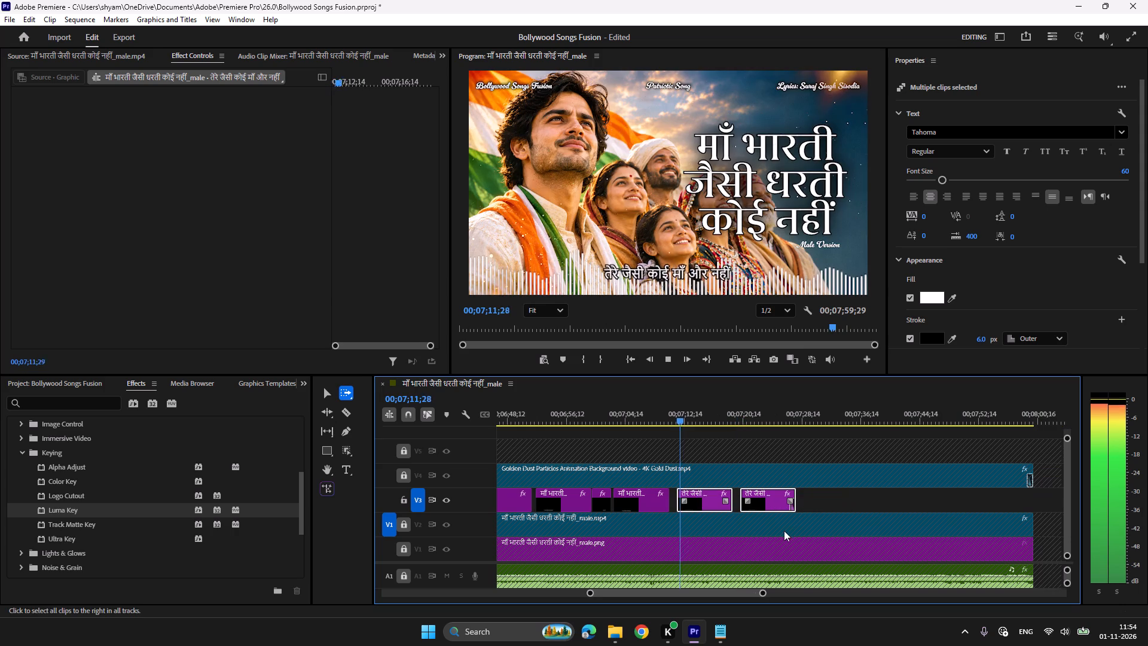
click(767, 496)
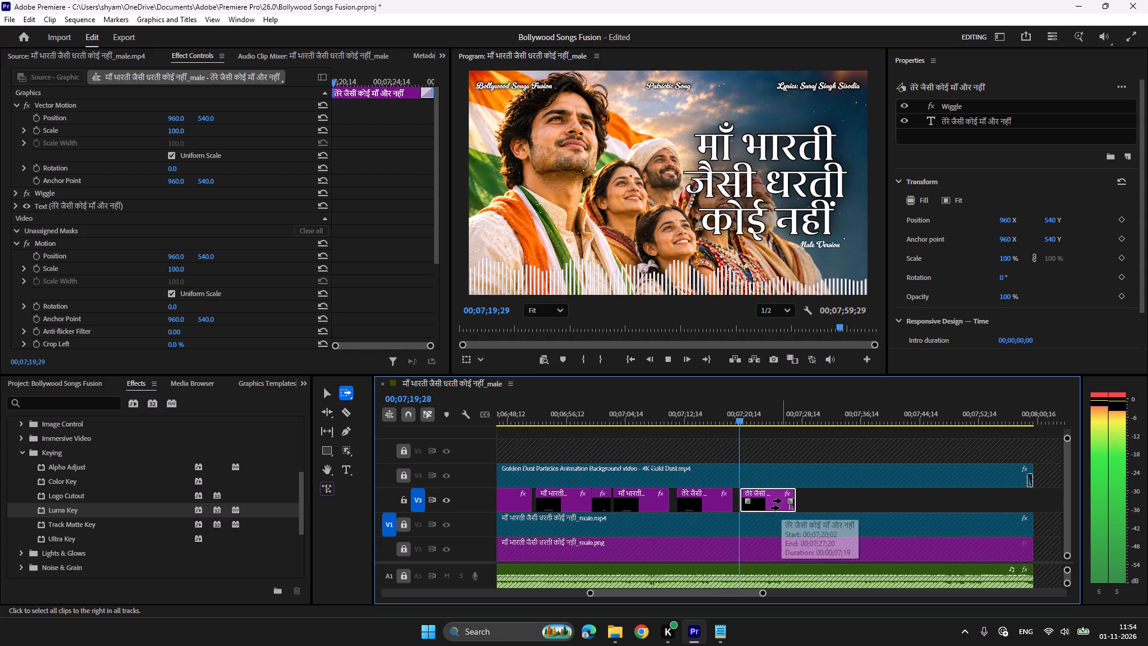
key(space)
key(space)
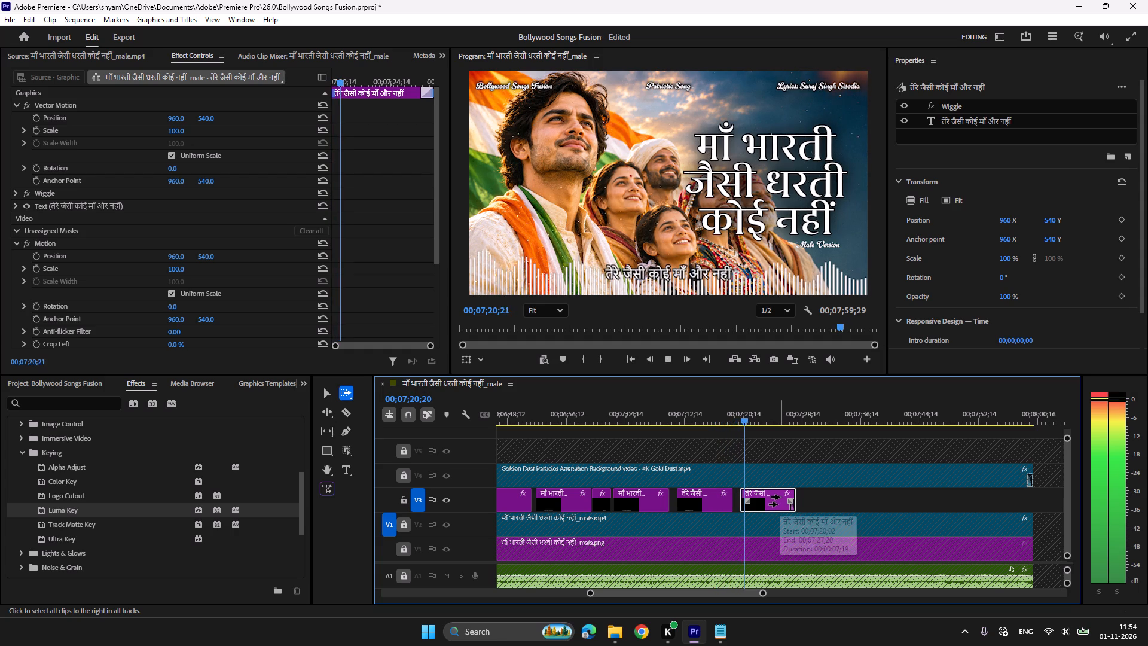
key(space)
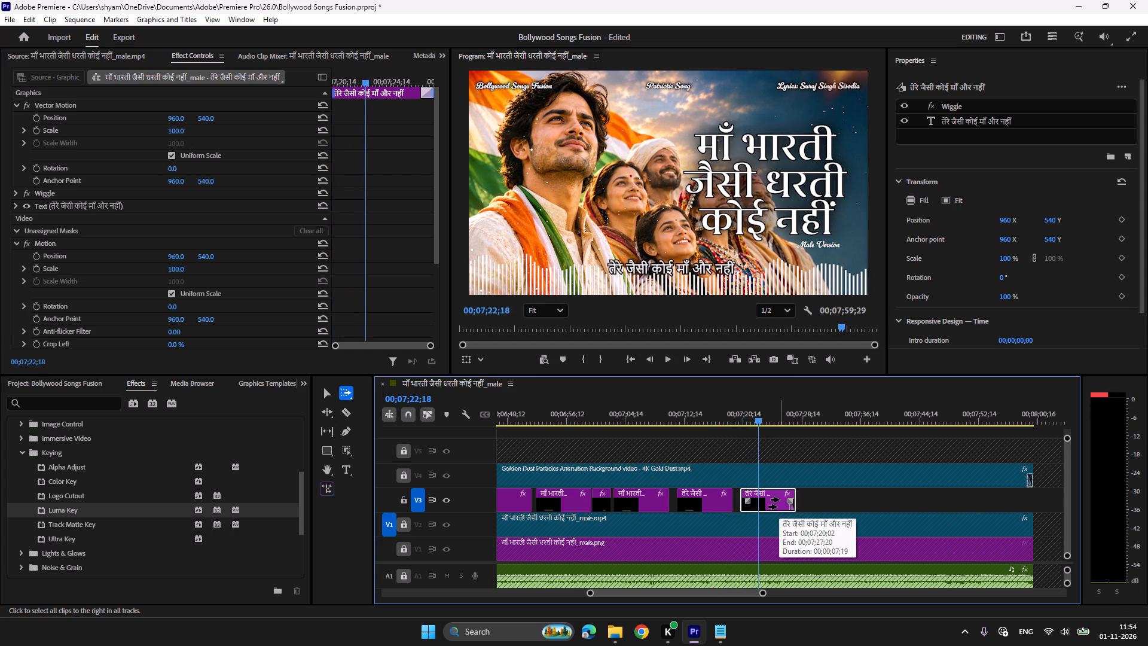
key(c)
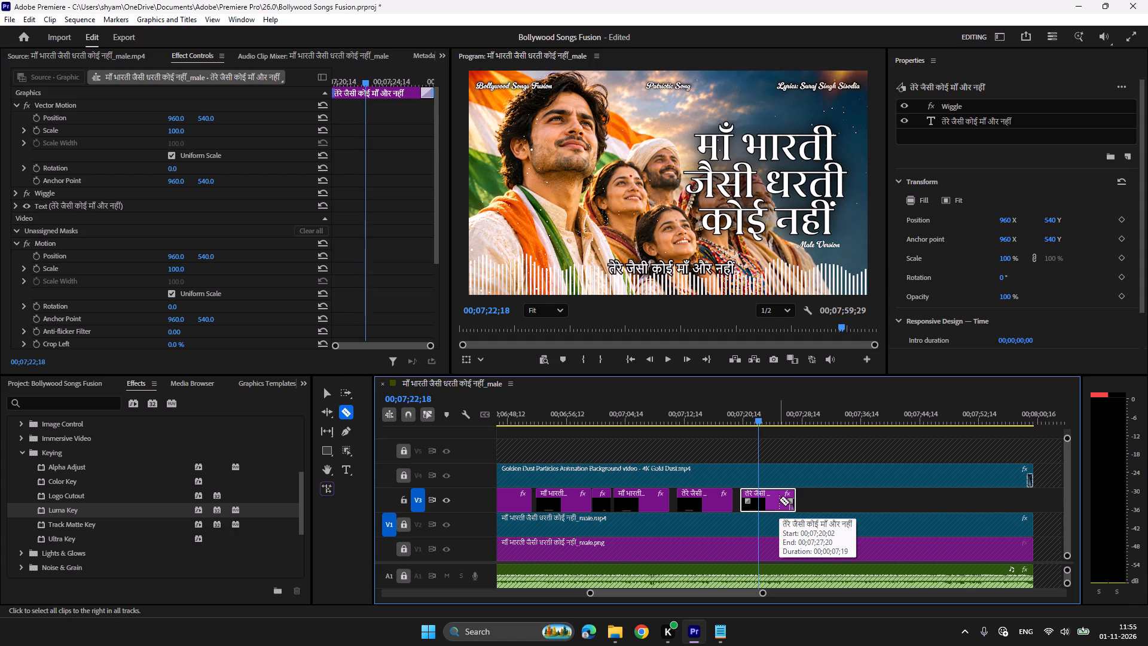
key(v)
click(775, 500)
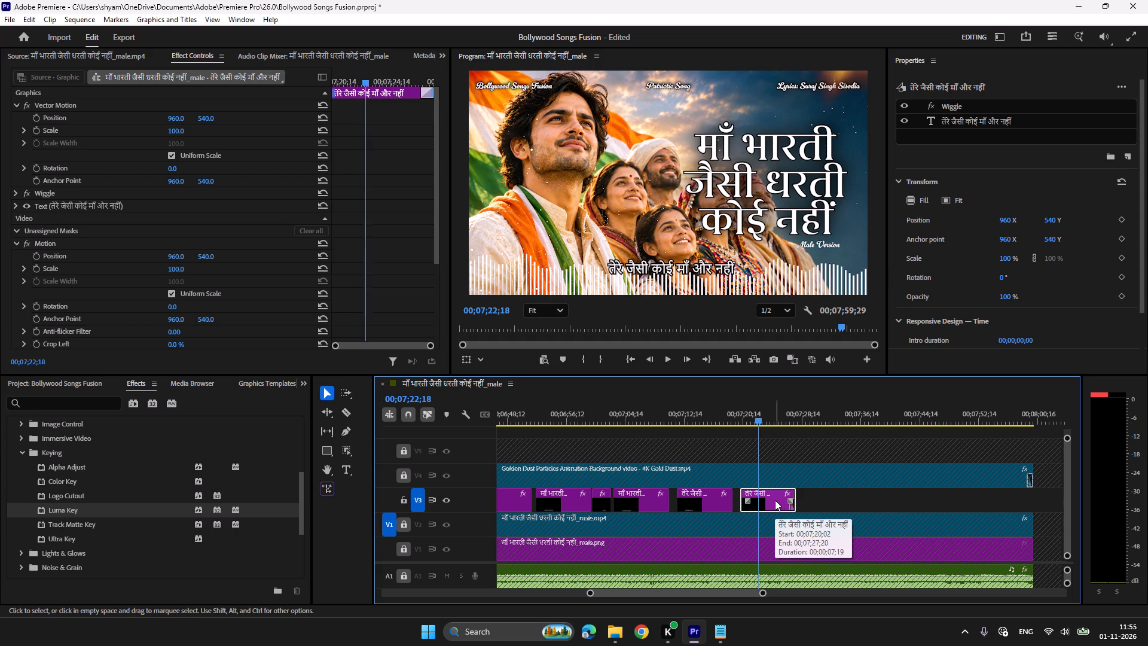
key(Delete)
Copy the remaining last तेरे जैसी कोई माँ और नहीं clip and paste it on the lyrics track at 00;07;20;04.
click(716, 505)
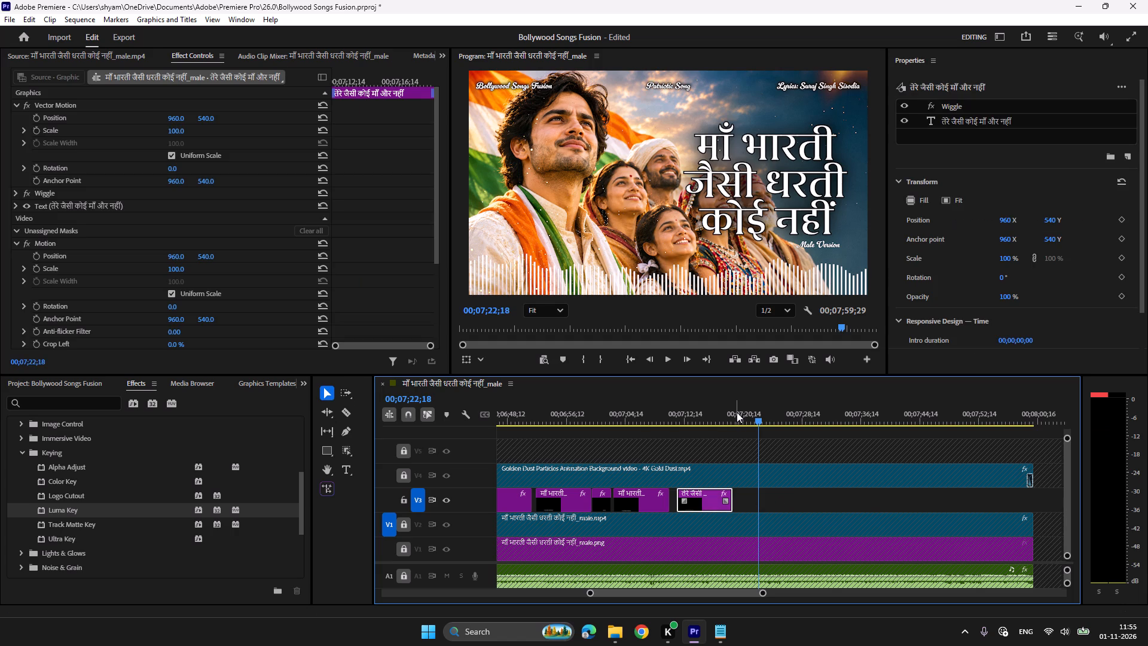
click(738, 411)
key(space)
key(space)
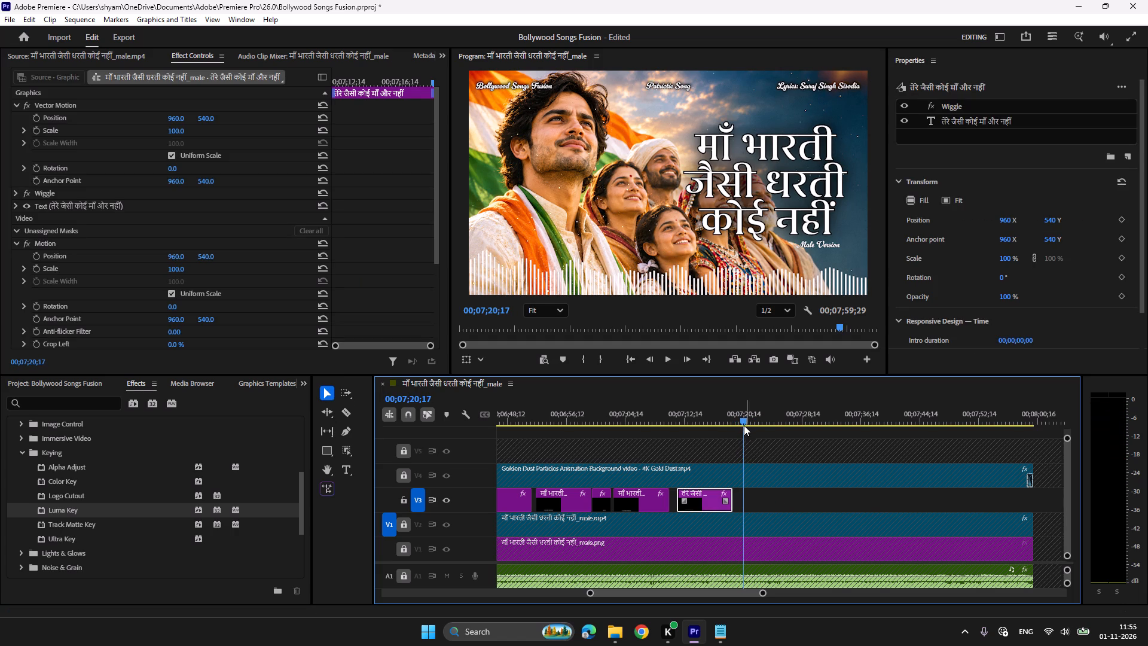
click(738, 416)
key(space)
key(space)
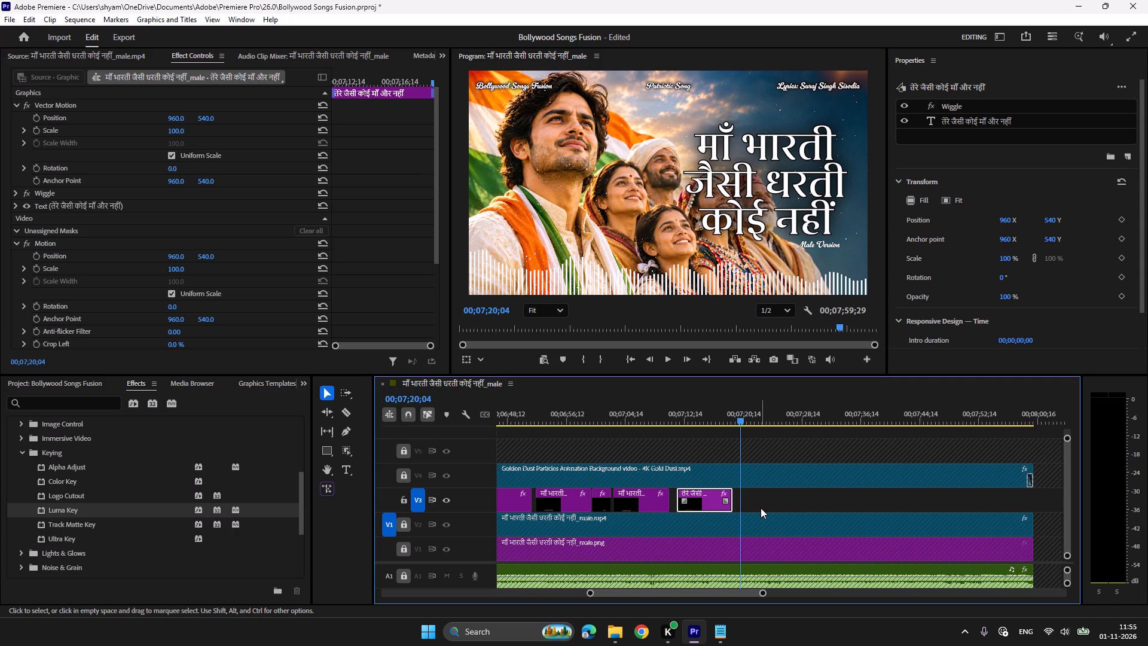
key(ctrl+c)
key(ctrl+v)
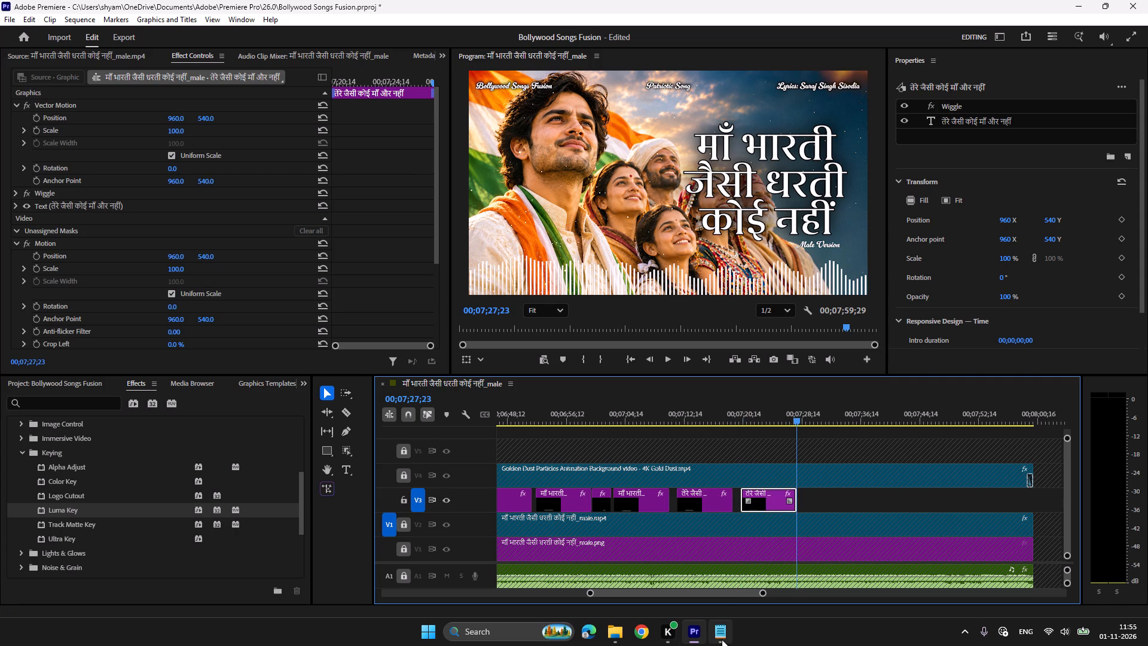
Copy the line ऐसी धरती कभी कोई देखी नहीं from the Notepad lyrics file and replace the pasted clip's text with it.
click(722, 639)
scroll(738, 367, down, 9)
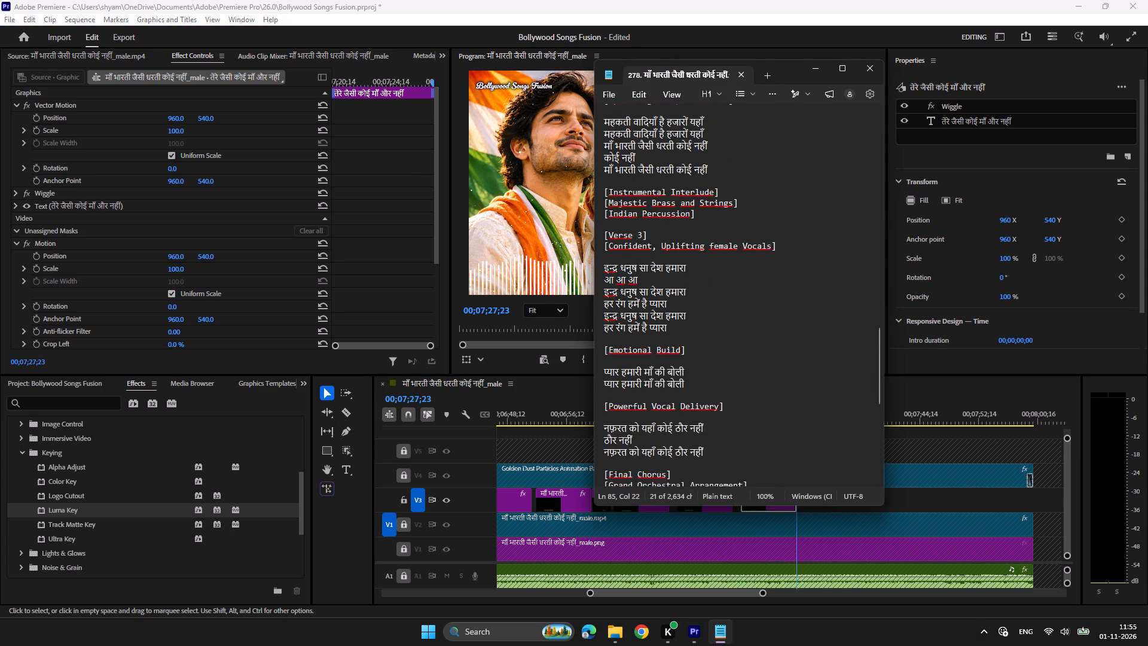
scroll(740, 368, down, 7)
drag(717, 315, 597, 315)
key(ctrl+c)
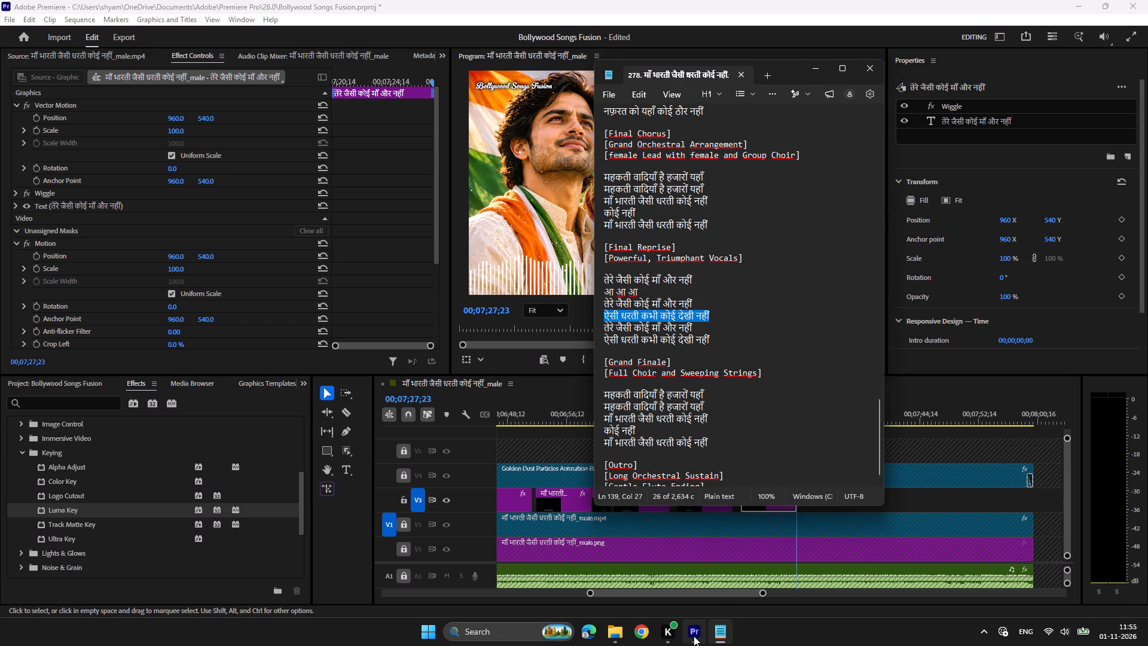
click(694, 636)
click(770, 410)
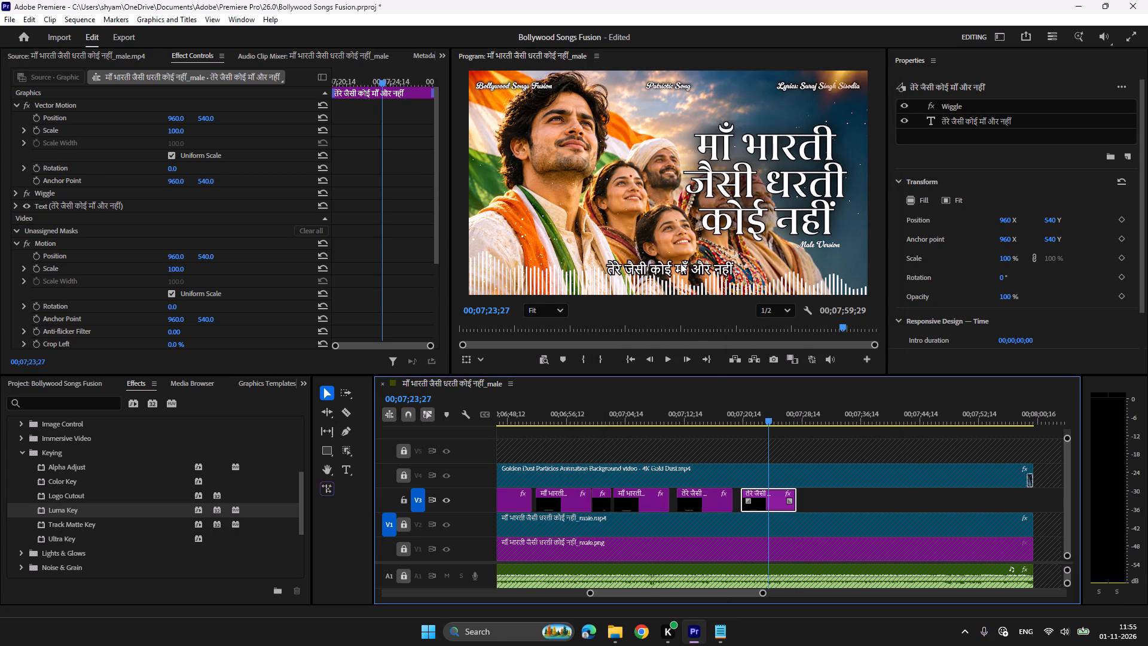
key(t)
click(680, 272)
key(ctrl+a)
key(ctrl+v)
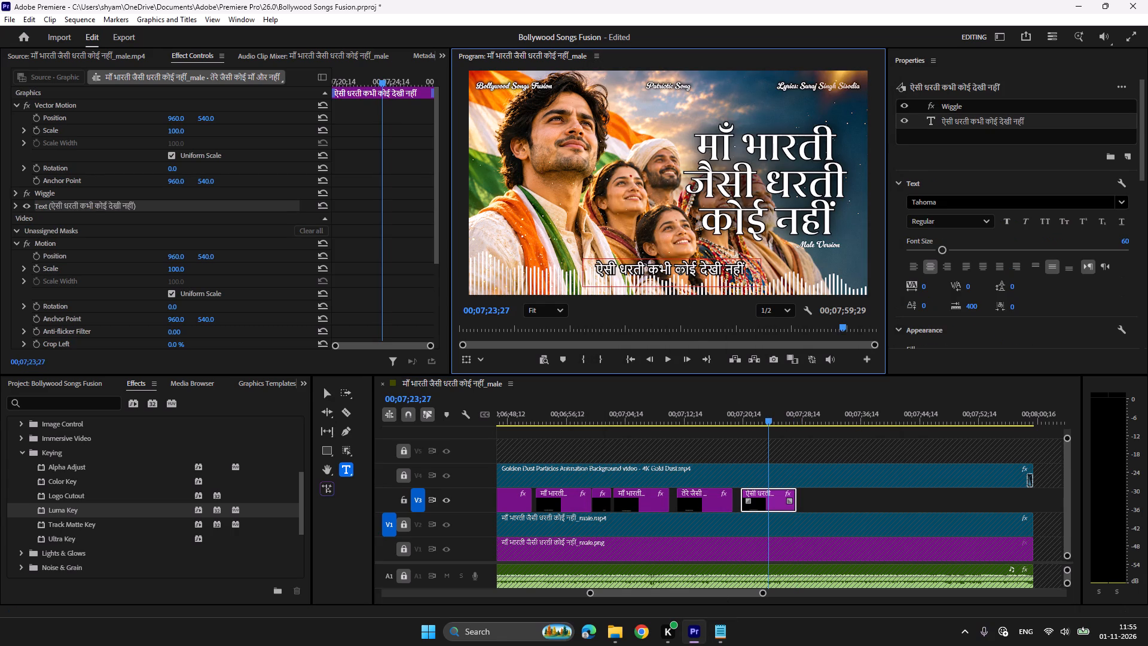
Play through the ऐसी धरती कभी कोई देखी नहीं clip and extend its end to about 00;07;28;12.
click(737, 416)
key(space)
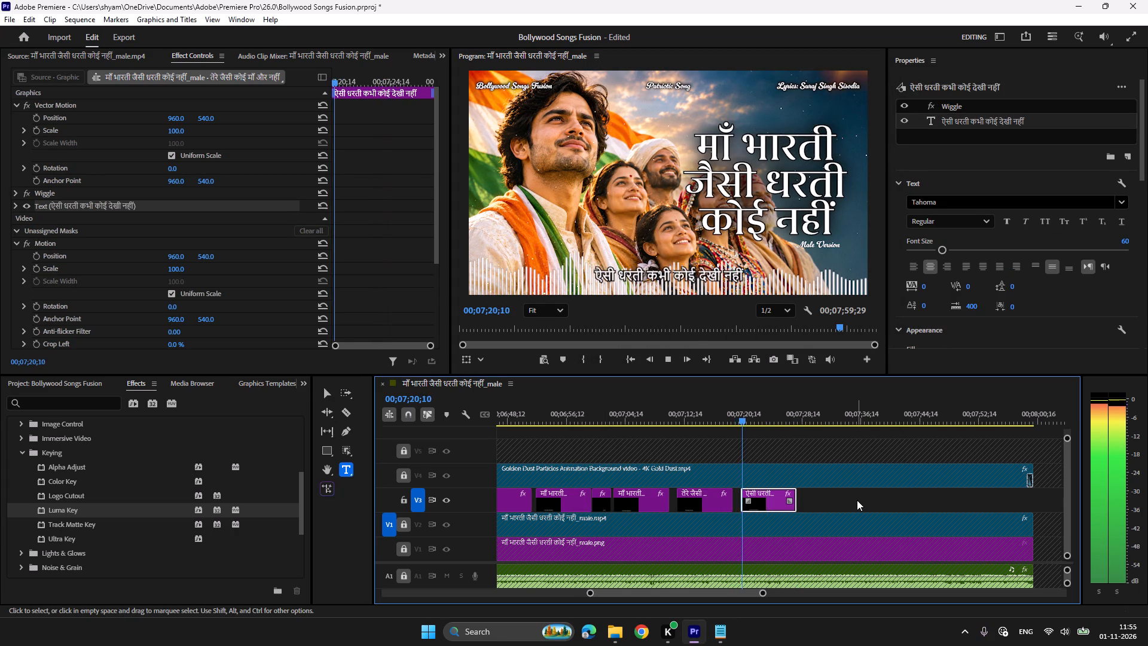
scroll(857, 500, down, 3)
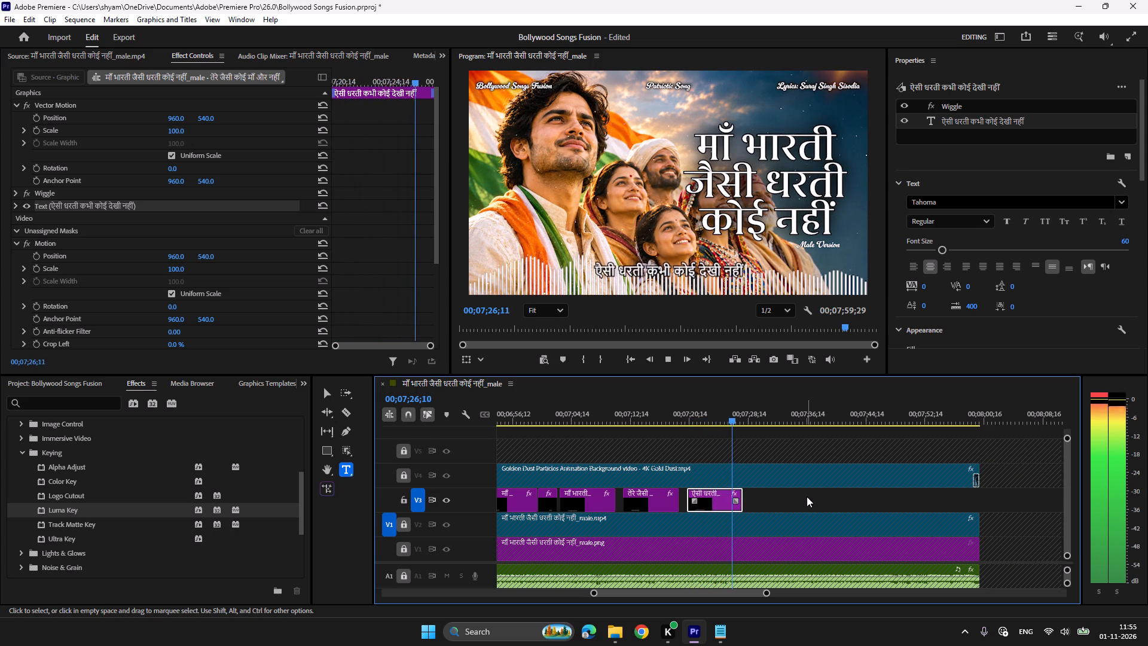
key(space)
click(741, 499)
key(space)
key(space)
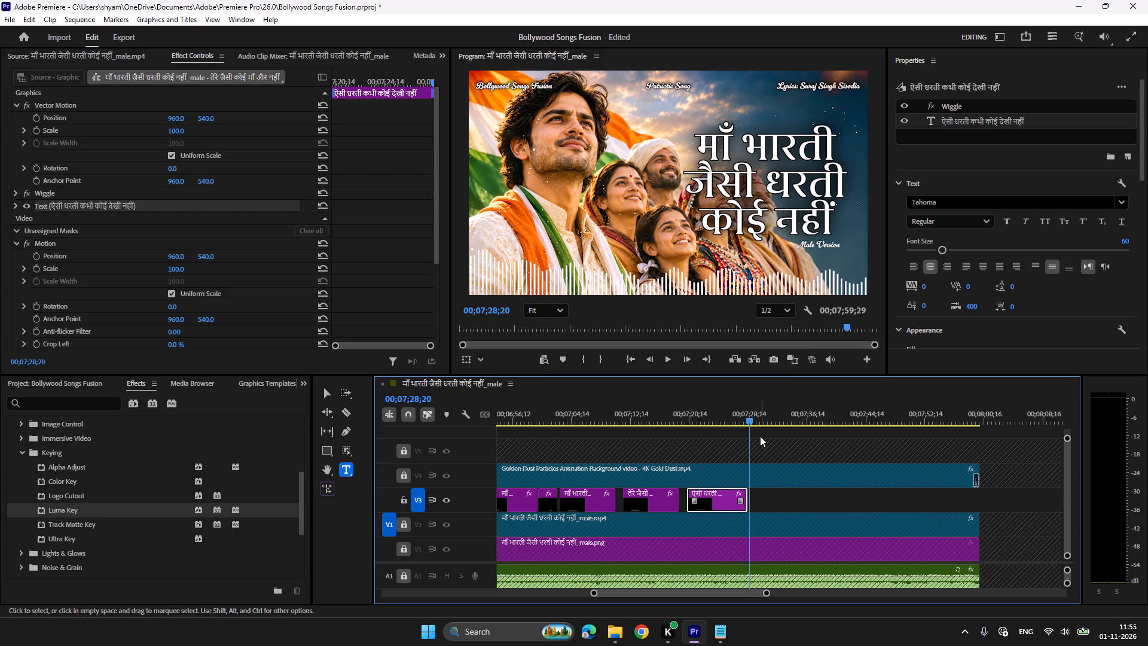
click(743, 418)
key(space)
key(space)
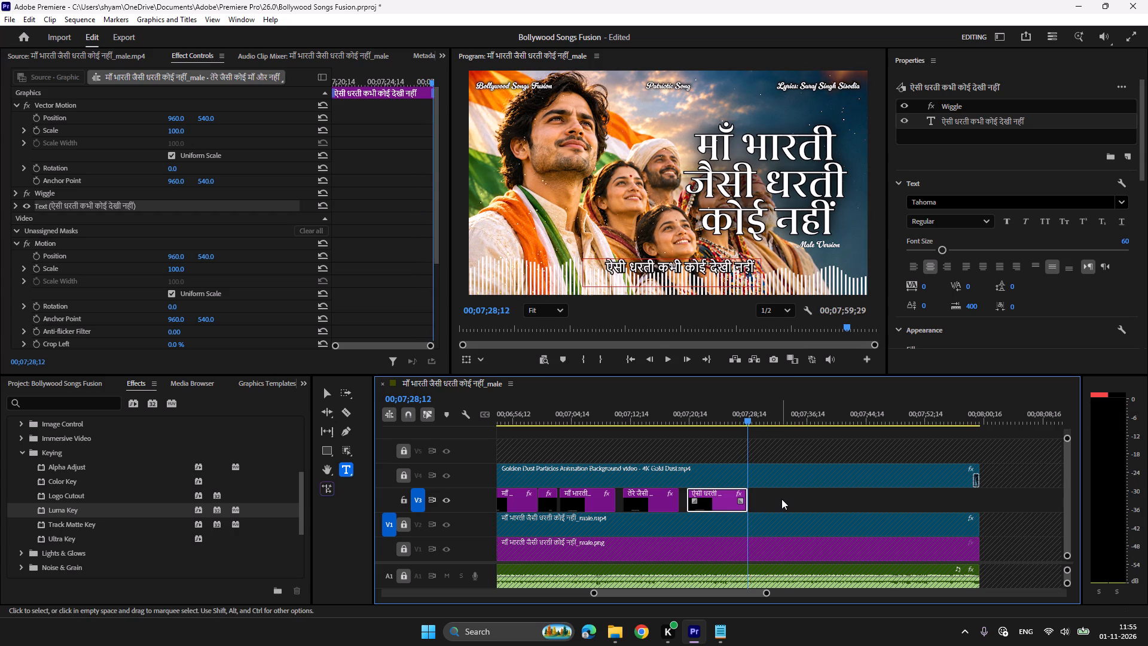
Copy the five final-chorus clips, from the first महकती to the last माँ भारती, and paste them at 00;07;28;12.
scroll(738, 522, up, 12)
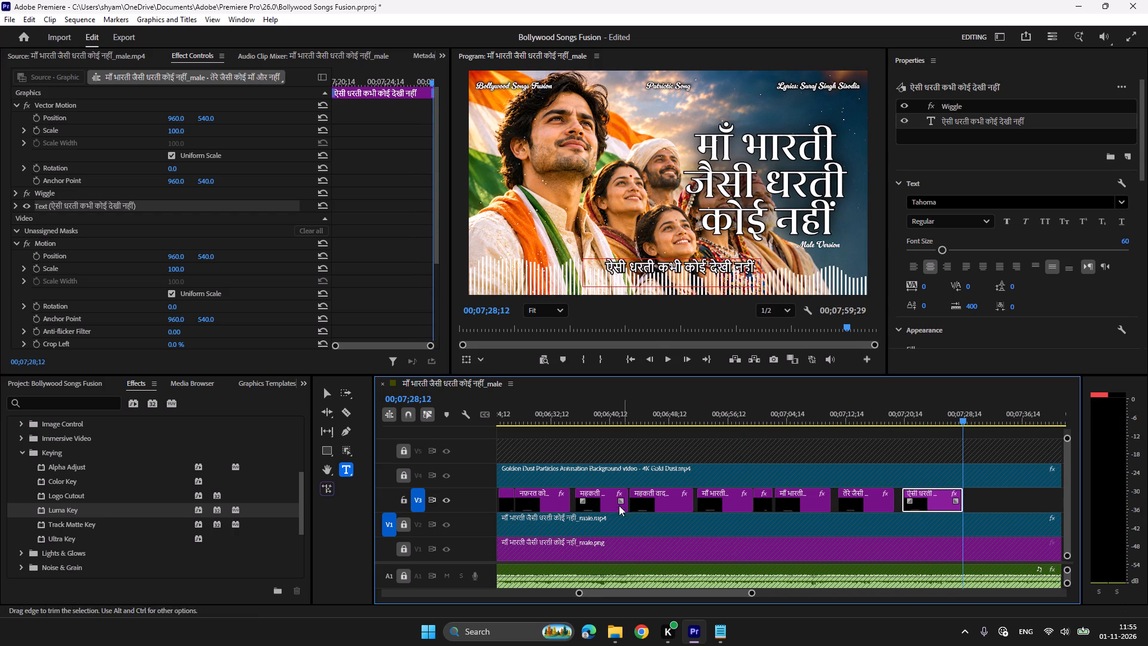
click(611, 502)
shift+click(660, 501)
shift+click(727, 503)
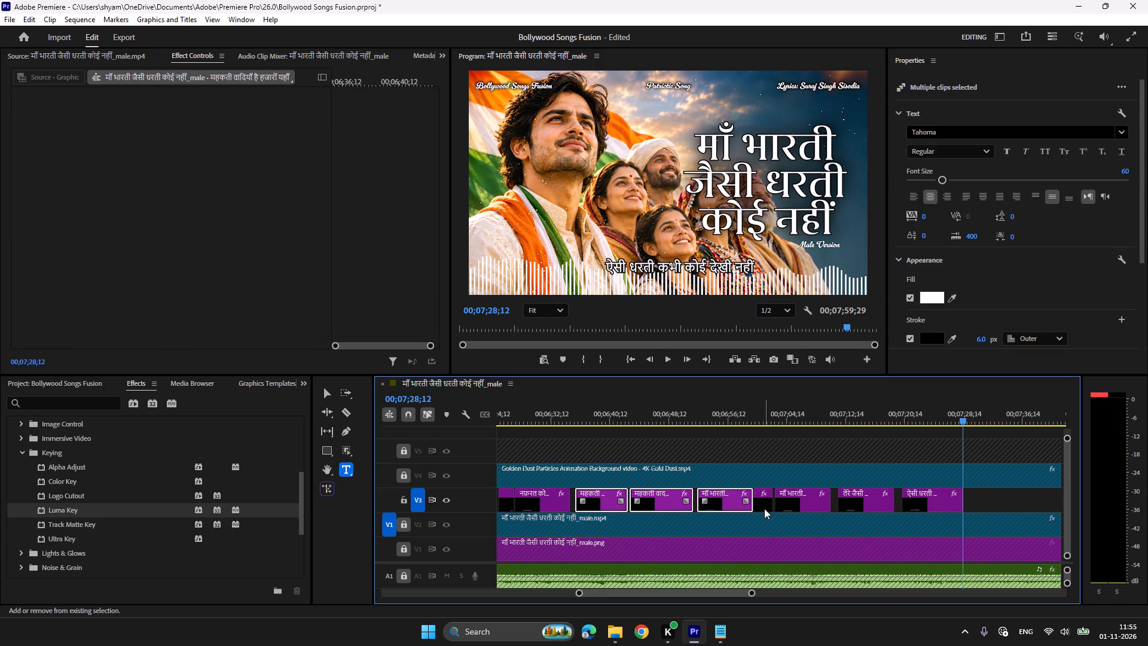
shift+click(764, 508)
shift+click(799, 504)
key(ctrl+c)
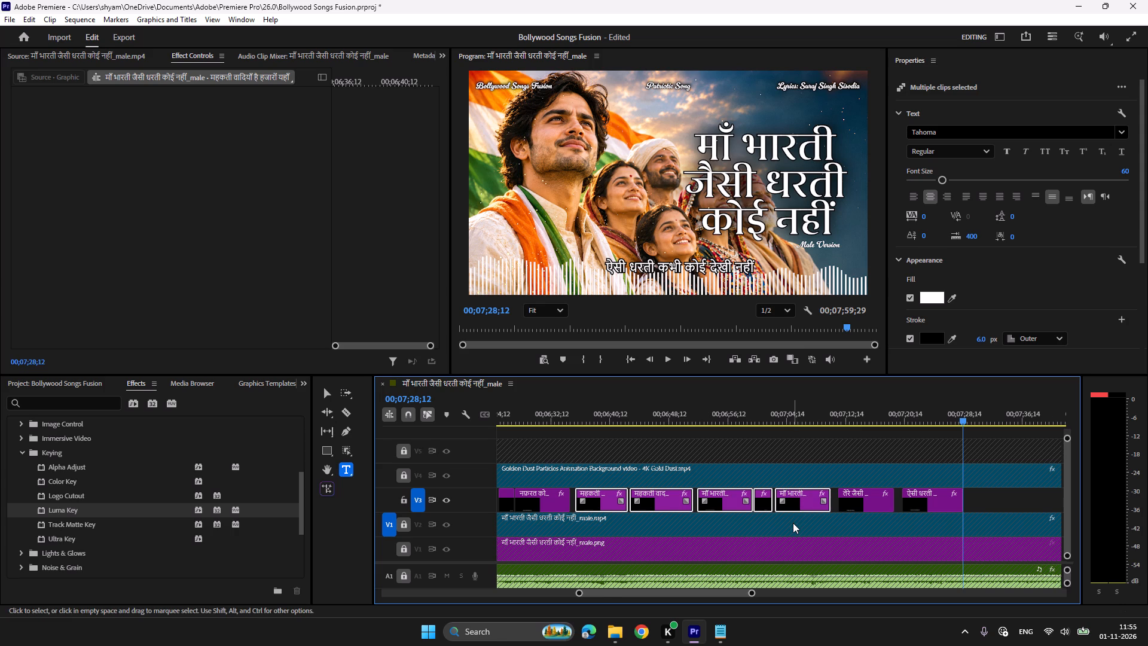
key(ctrl+v)
Play from the end of the ऐसी धरती clip through the first pasted महकती clip to check its sync.
click(524, 413)
key(space)
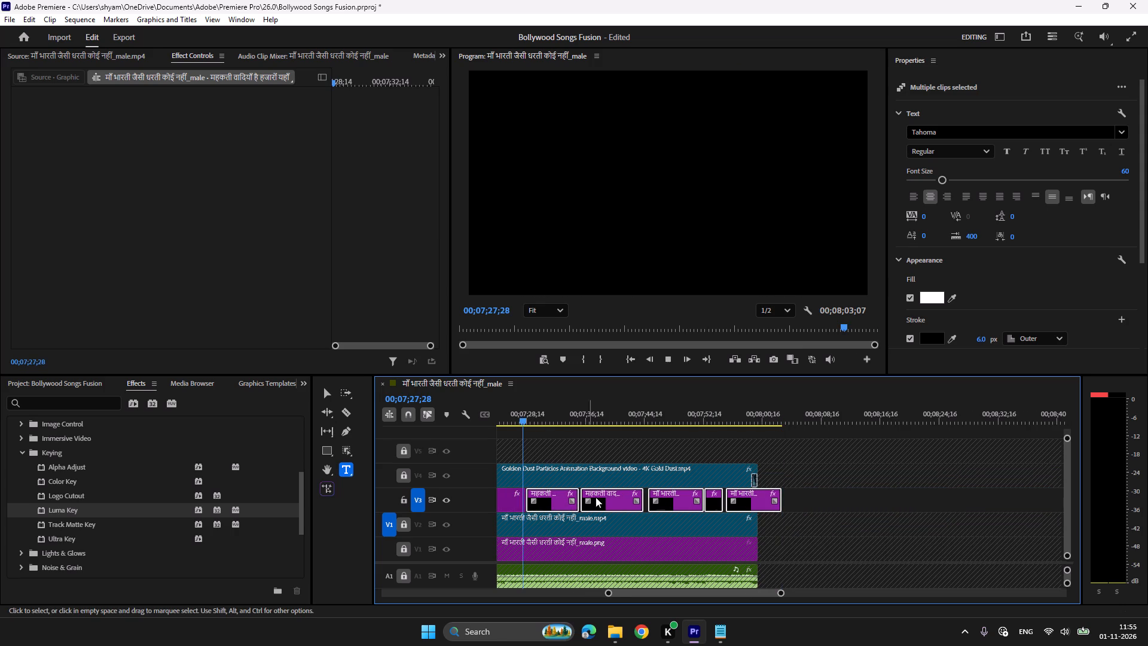
scroll(676, 543, down, 15)
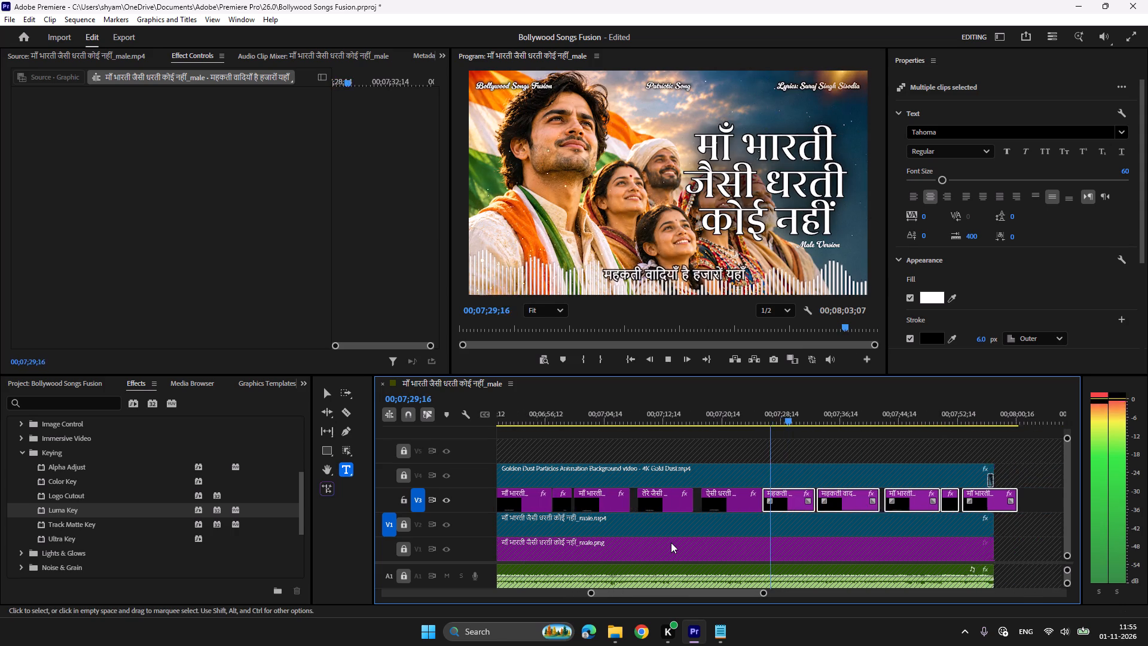
scroll(671, 543, down, 4)
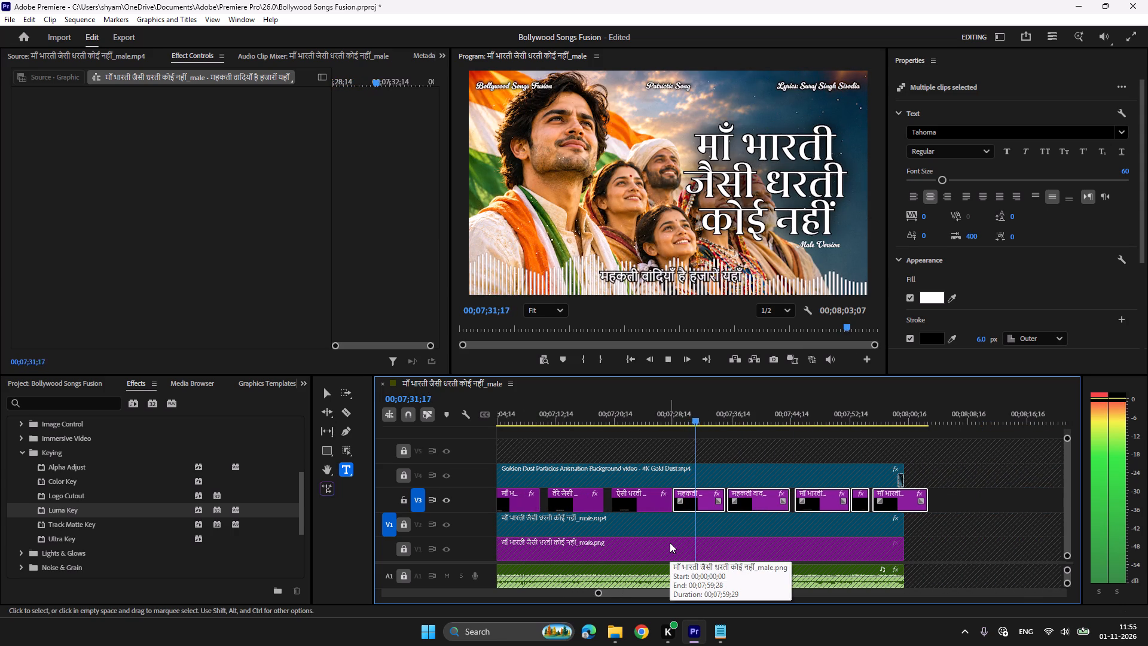
key(space)
key(space)
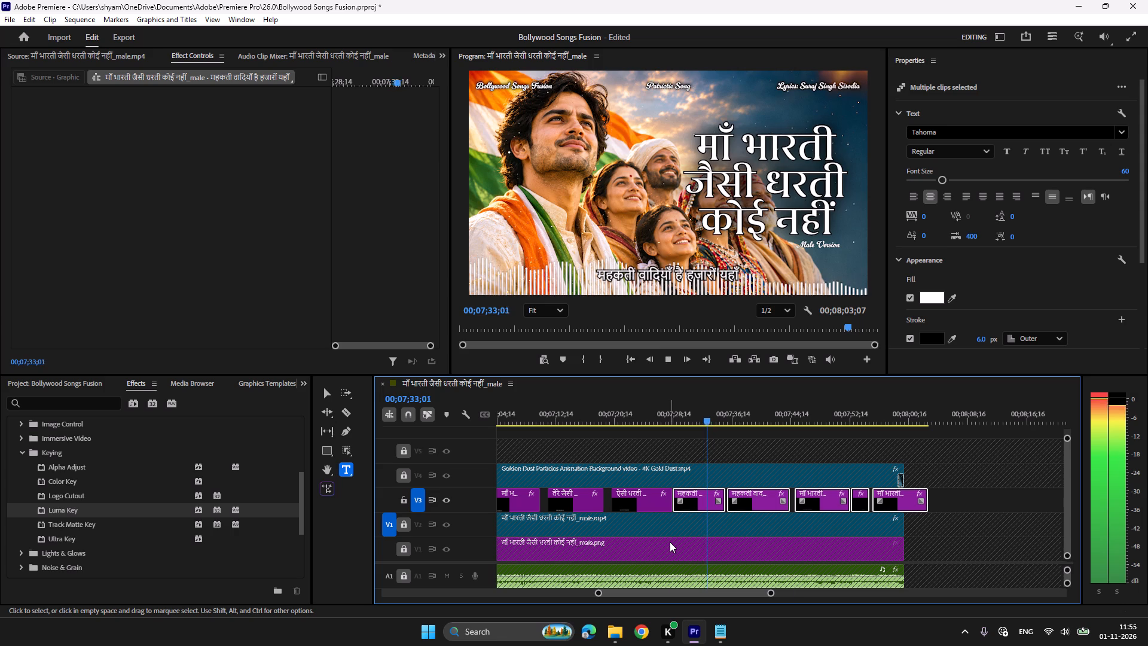
scroll(681, 533, down, 3)
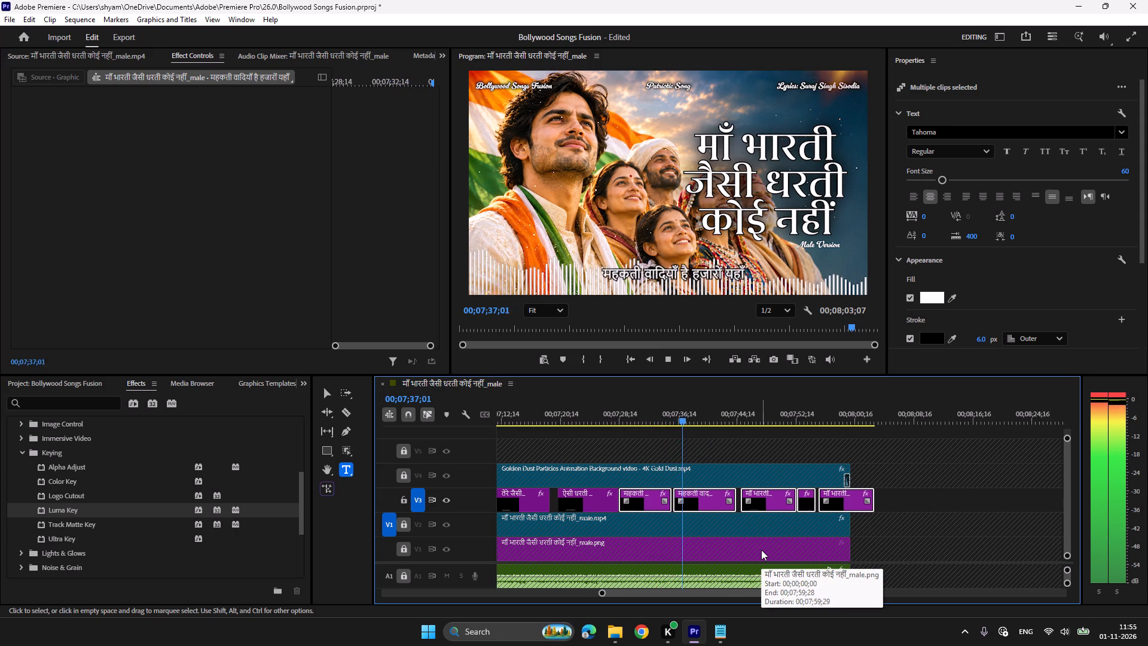
key(space)
Shift the second pasted महकती वादियाँ है हजारों यहाँ clip, with all following lyric clips, to start at about 00;07;37;00.
click(666, 412)
key(a)
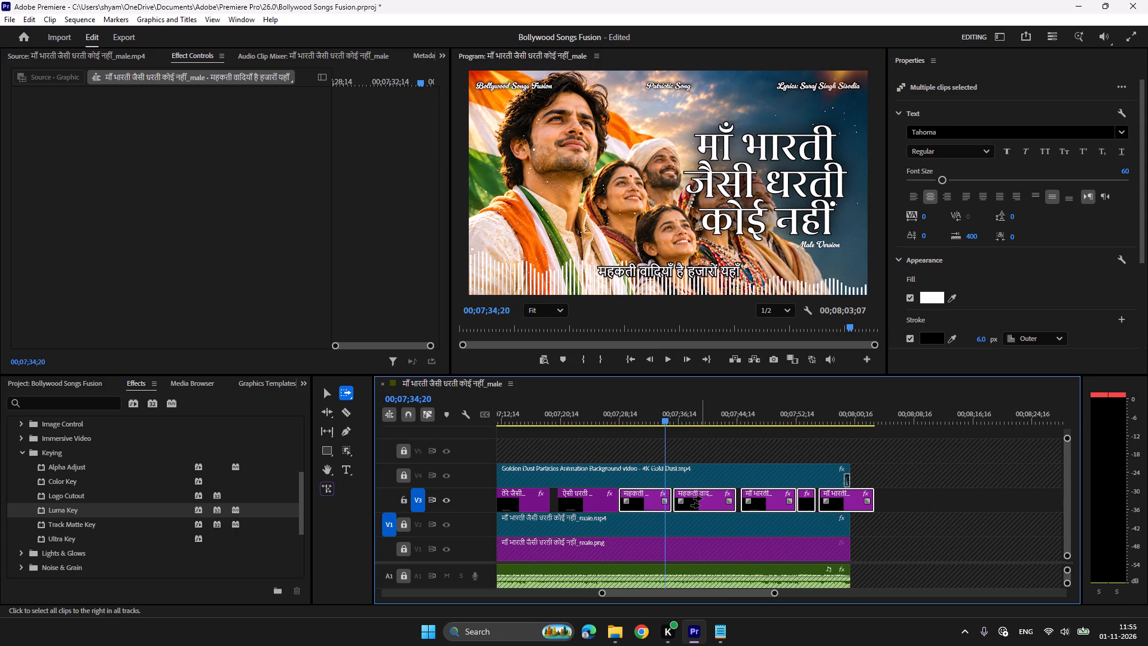
click(703, 498)
key(space)
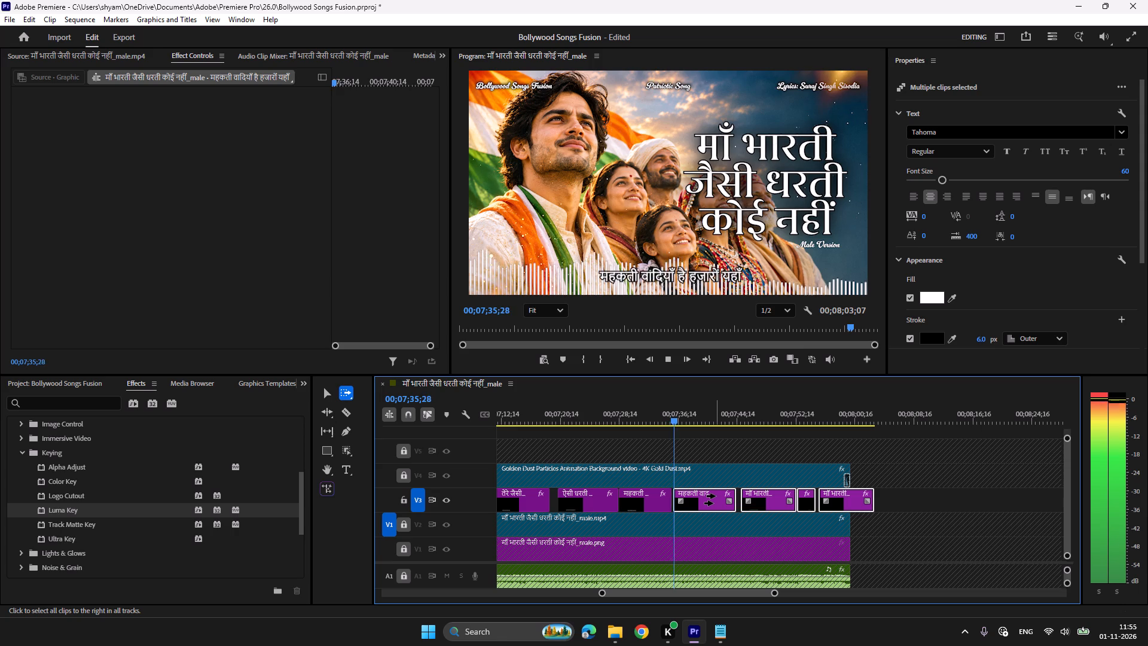
key(space)
key(space)
key(space)
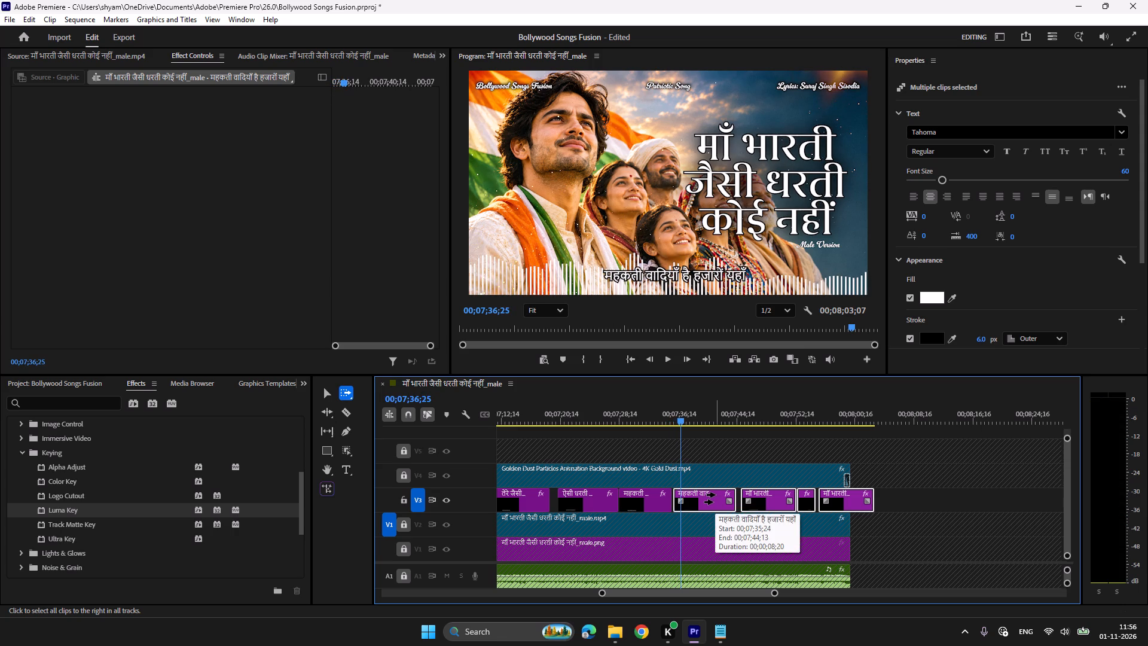
key(space)
key(space)
drag(715, 495, 721, 495)
Play on and shift the first pasted माँ भारती जैसी धरती कोई नहीं clip, with the clips after it, to start at about 00;07;45;04.
key(space)
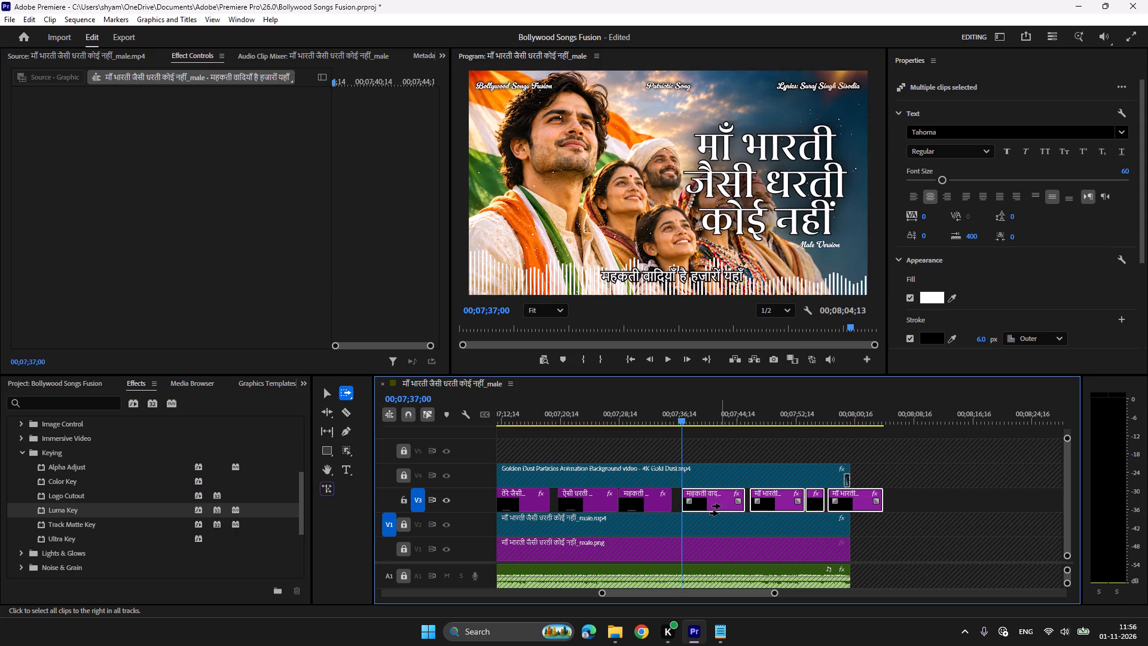
scroll(747, 529, down, 2)
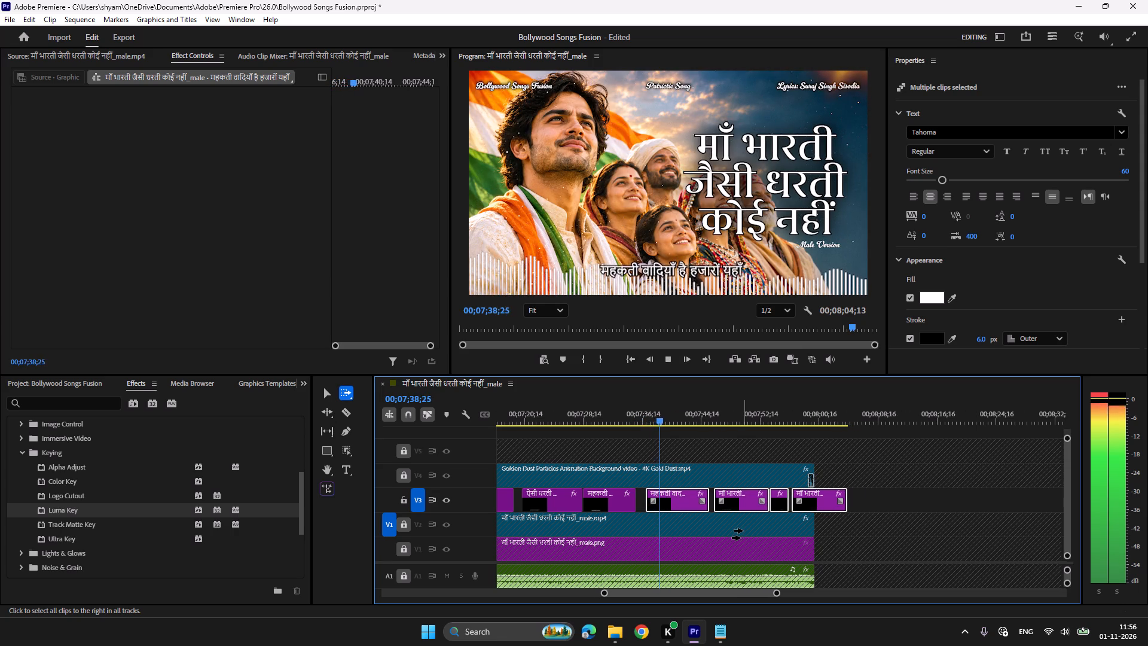
key(space)
click(639, 411)
key(space)
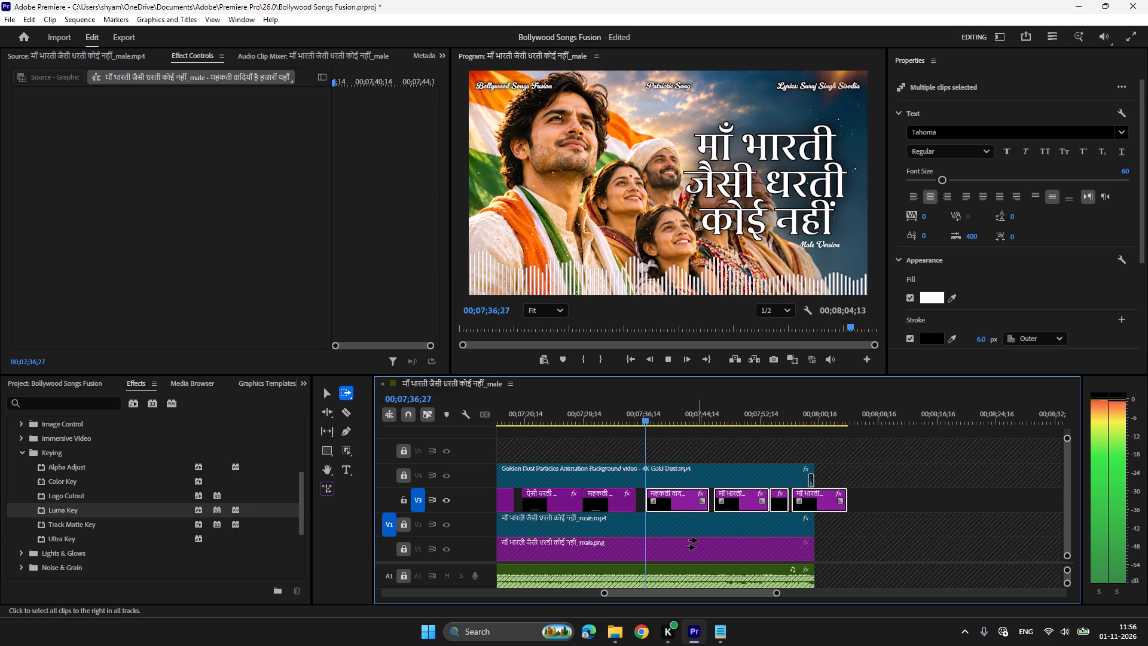
click(748, 496)
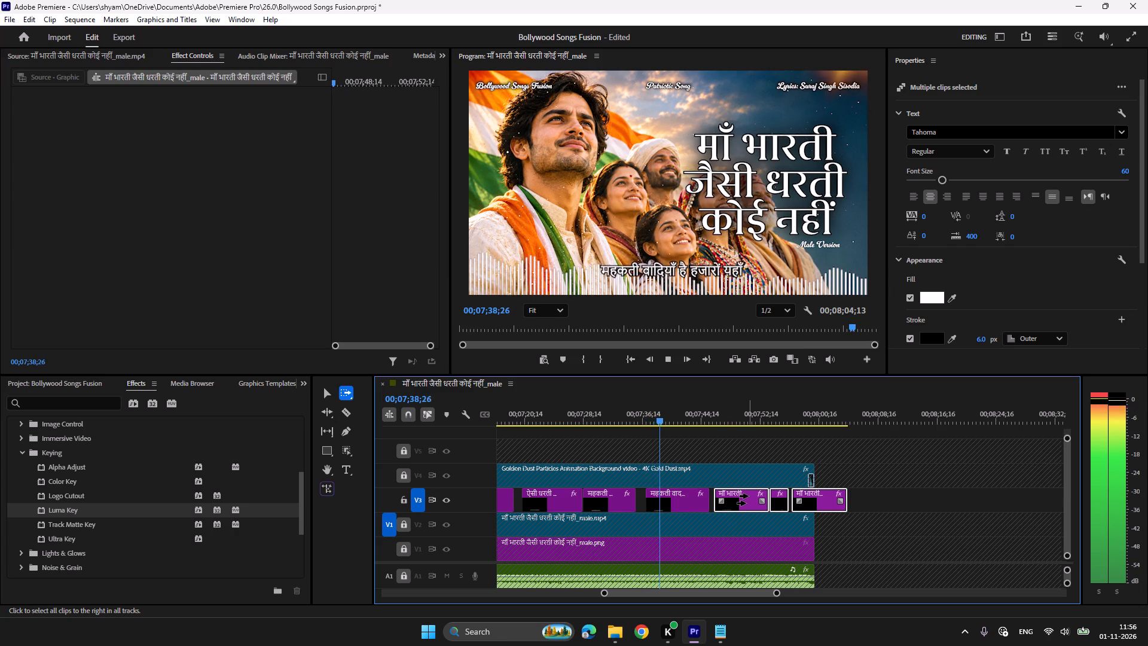
scroll(748, 496, down, 2)
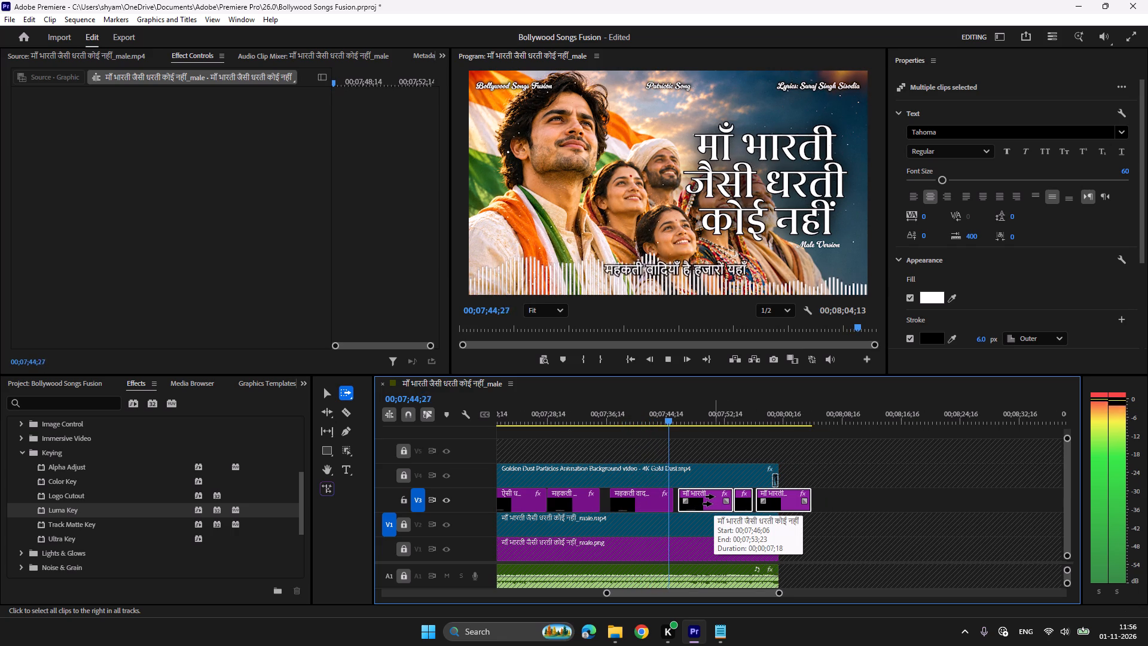
key(space)
click(661, 416)
key(space)
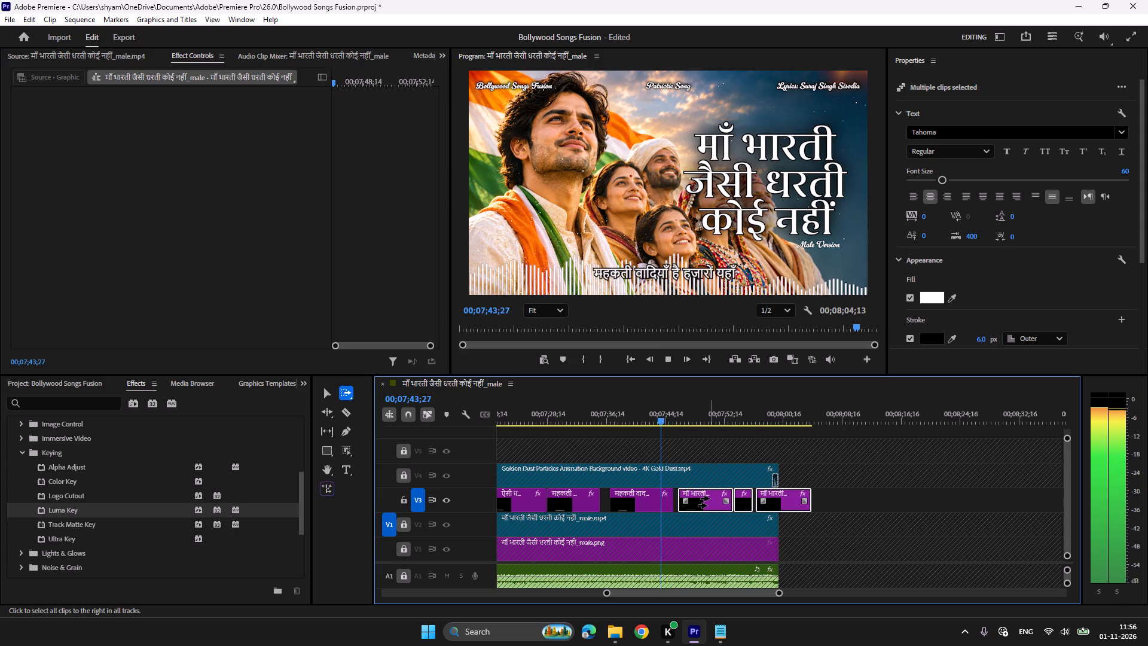
key(space)
drag(711, 496, 706, 496)
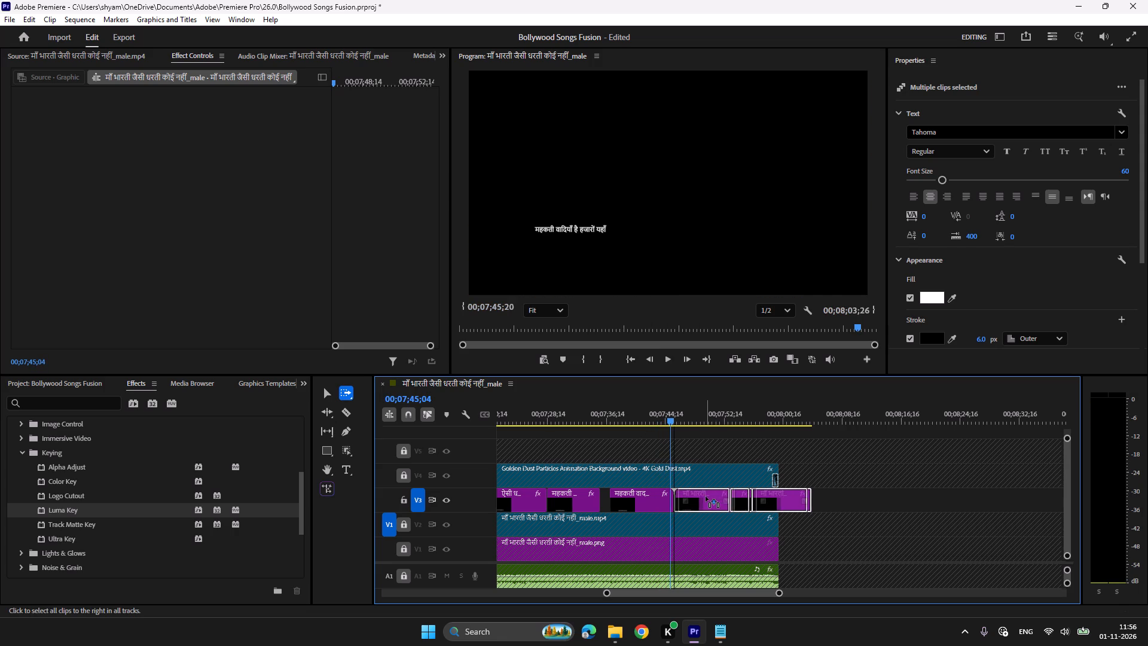
drag(706, 496, 702, 496)
Play on and shift the last माँ भारती जैसी धरती कोई नहीं clip to start at about 00;07;54;28.
key(space)
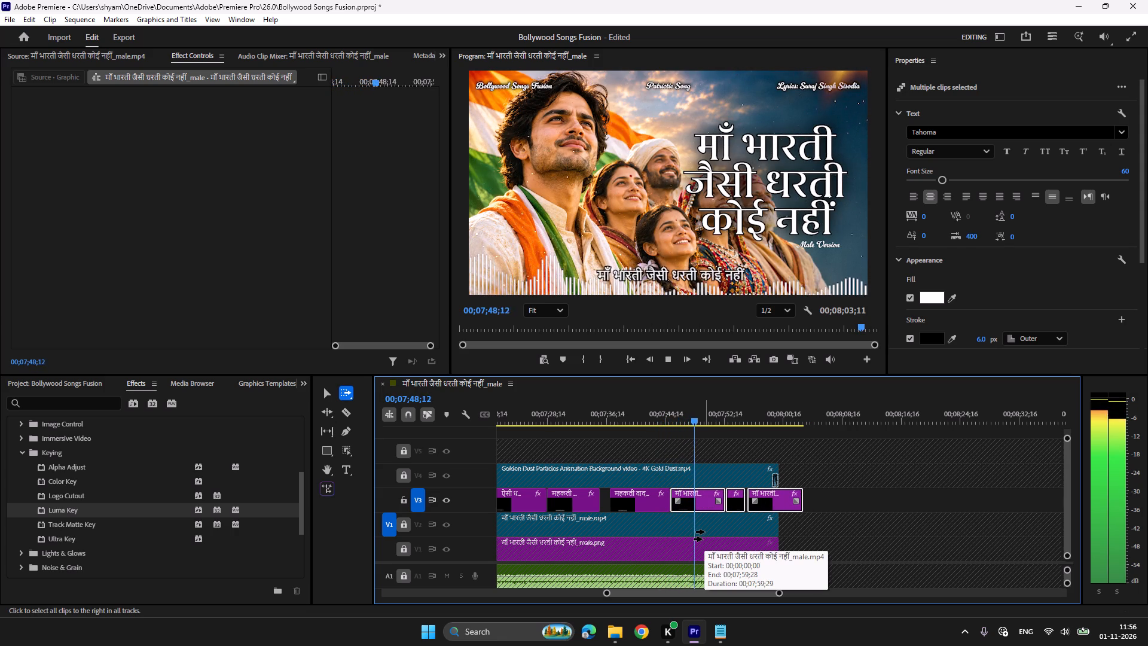
click(746, 499)
scroll(720, 544, down, 3)
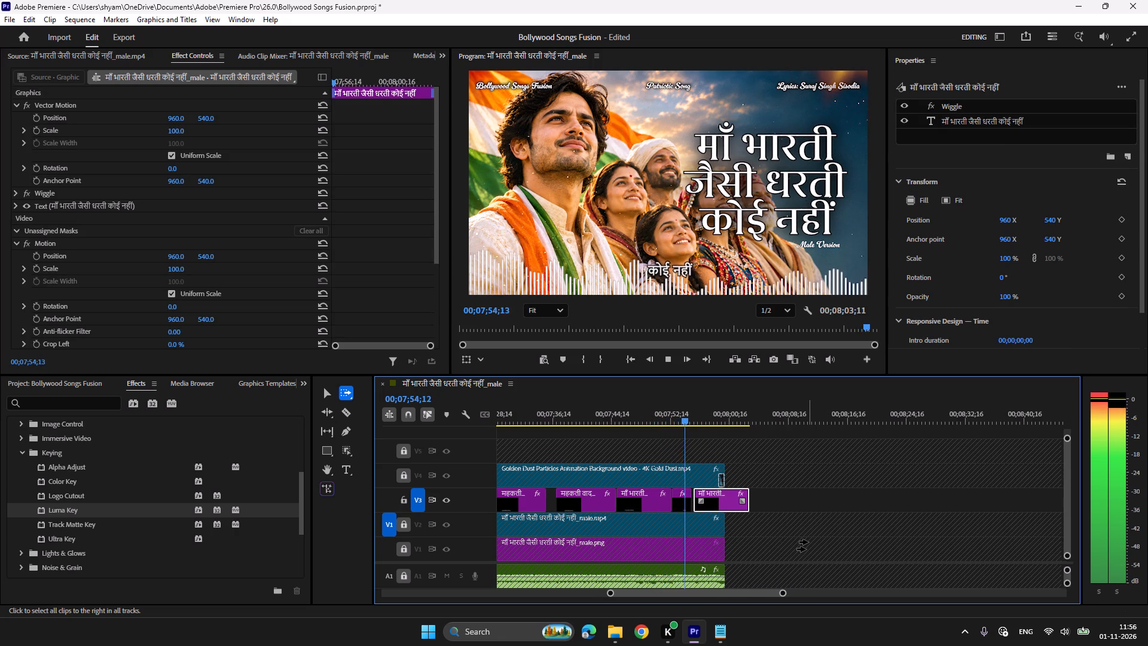
click(678, 418)
key(space)
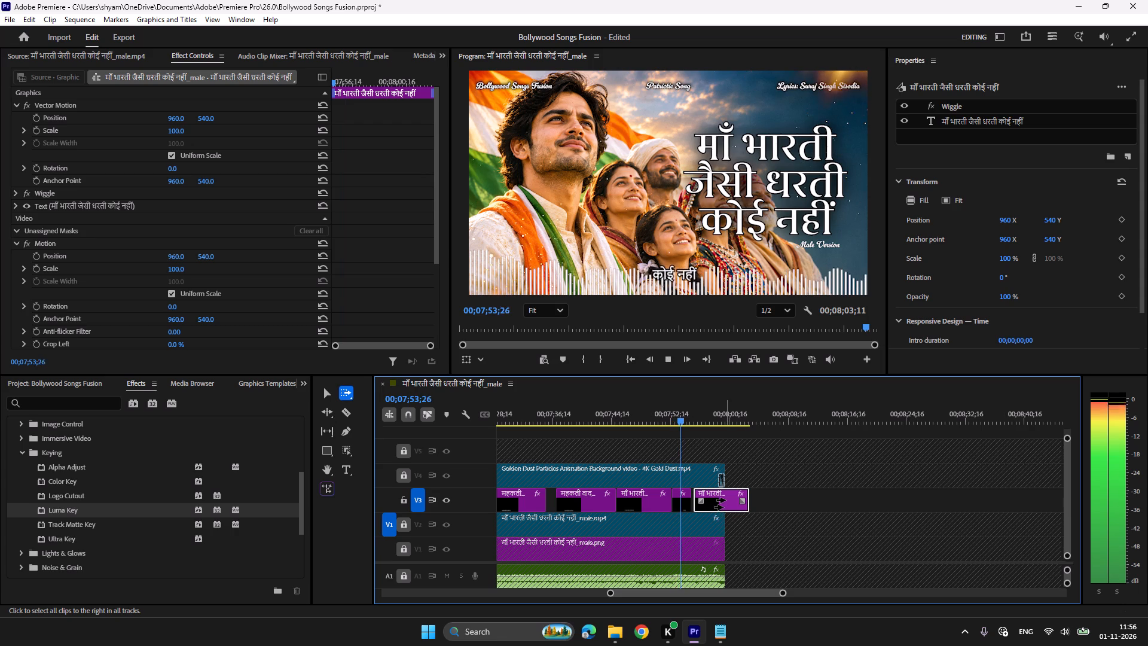
key(space)
drag(726, 498, 721, 498)
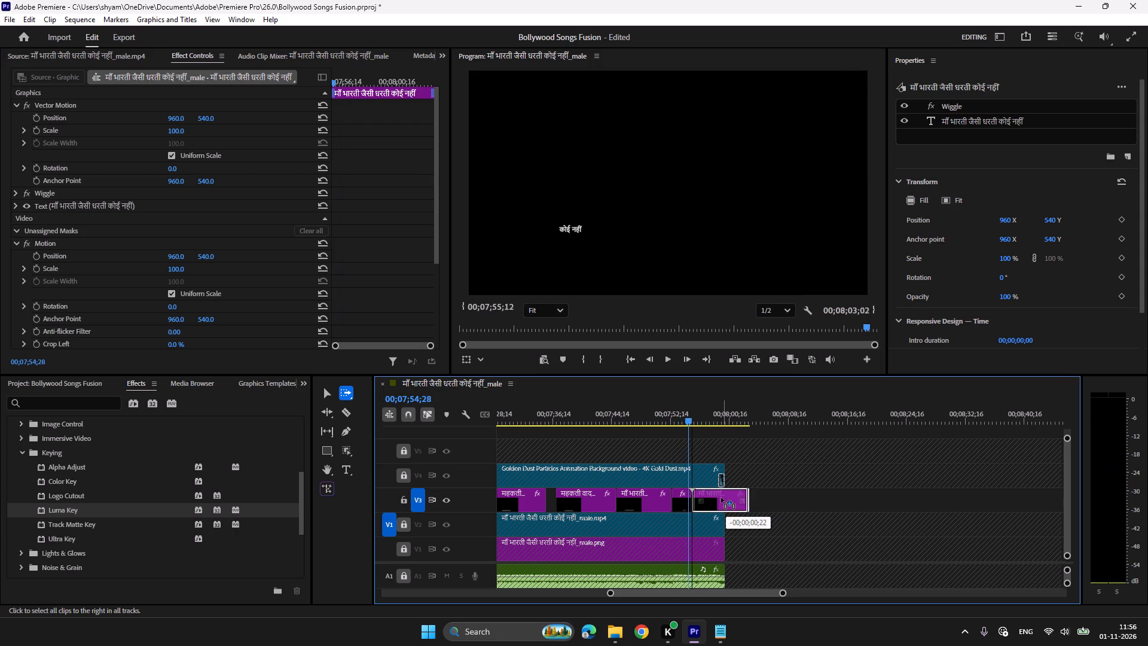
drag(721, 498, 719, 498)
key(space)
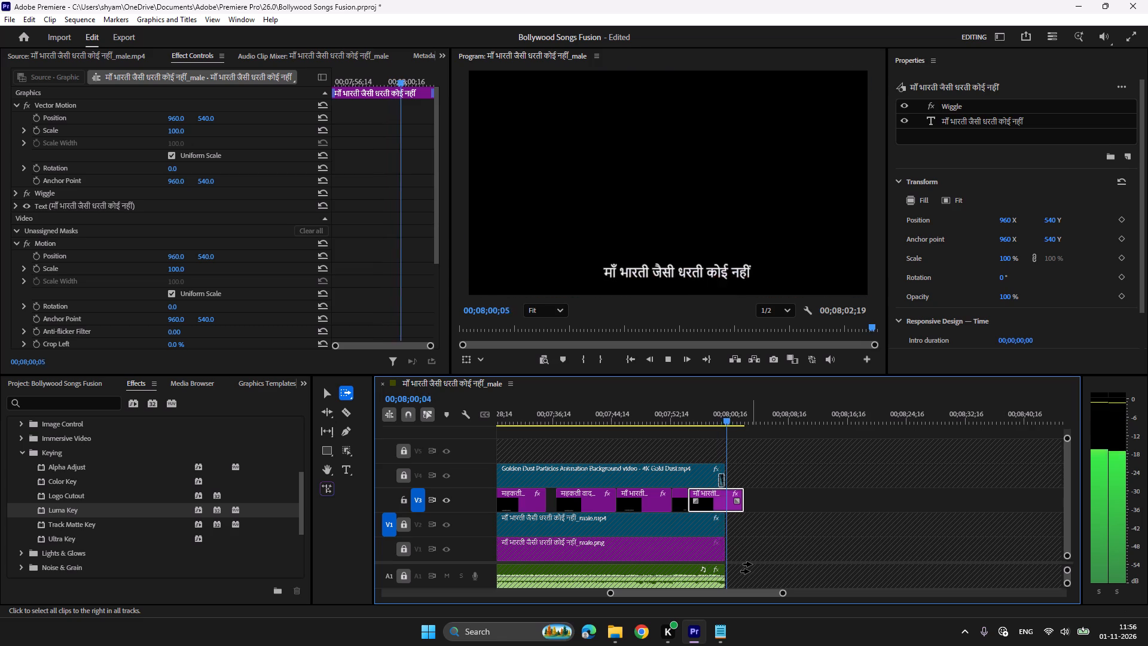
Stop playback and unlock the audio track A1 and the video tracks V1, V2, V4 and V5.
key(space)
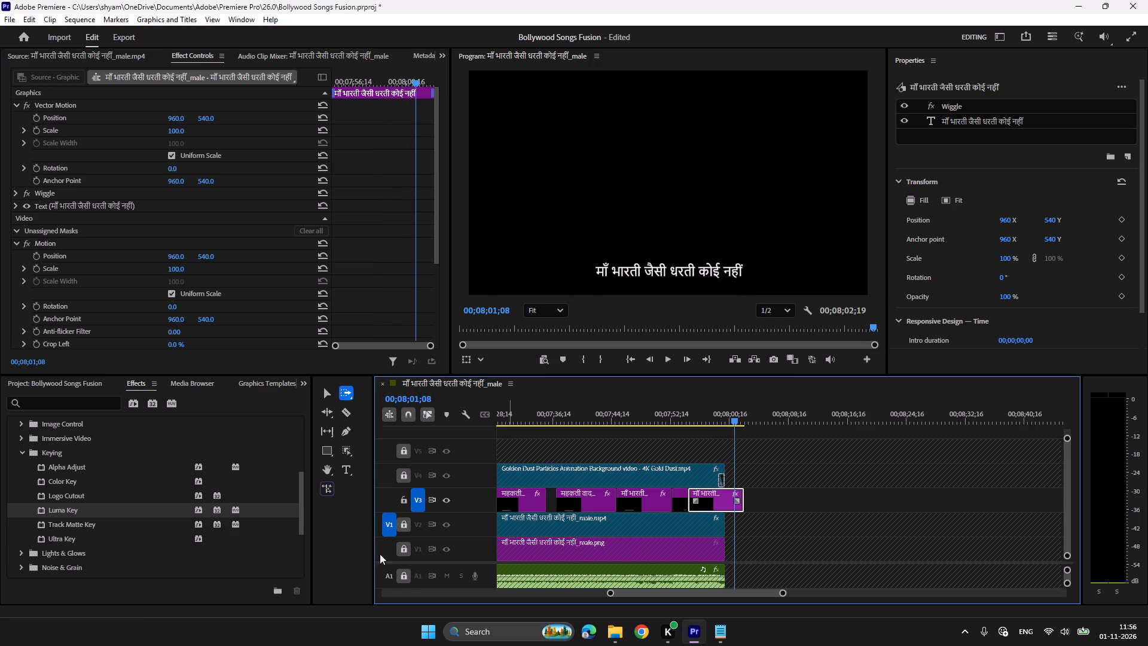
click(404, 577)
click(407, 549)
click(405, 527)
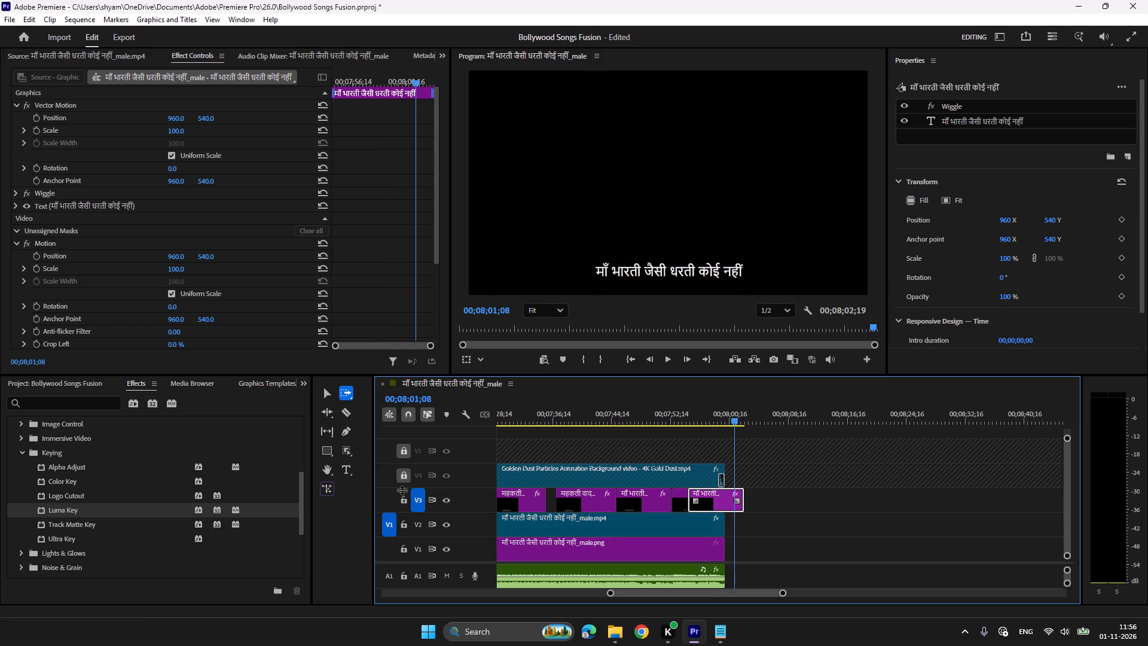
click(399, 477)
click(397, 452)
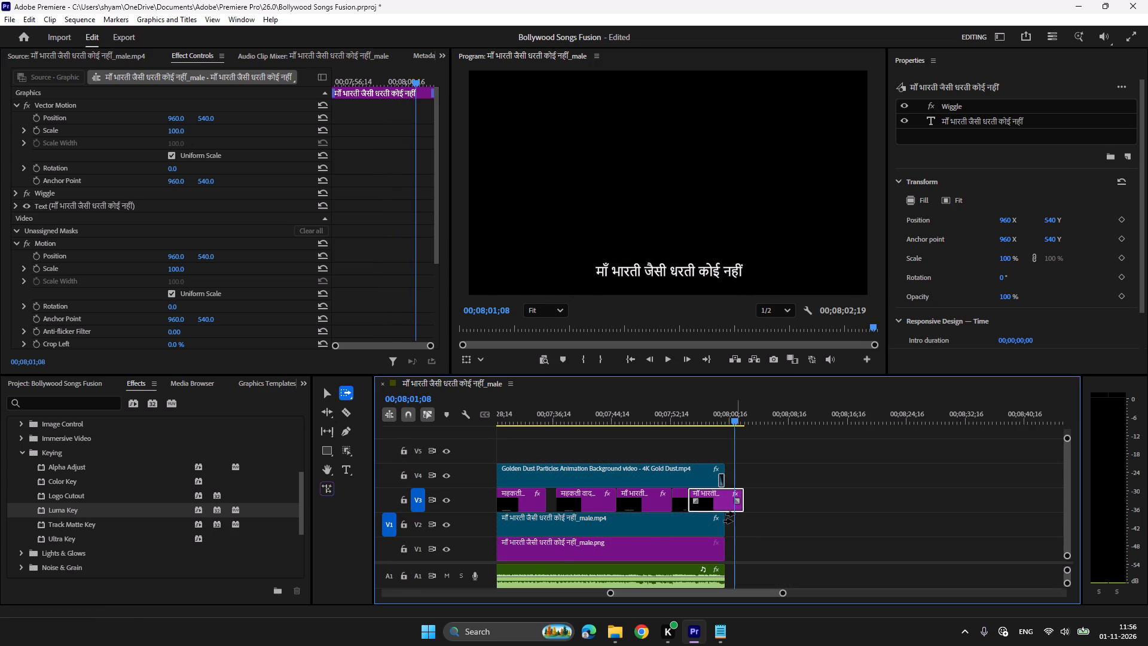
Play the ending from about 00;07;43, and split the male.mp4, male.png and song audio clips at 00;07;54;28.
key(v)
click(604, 409)
key(space)
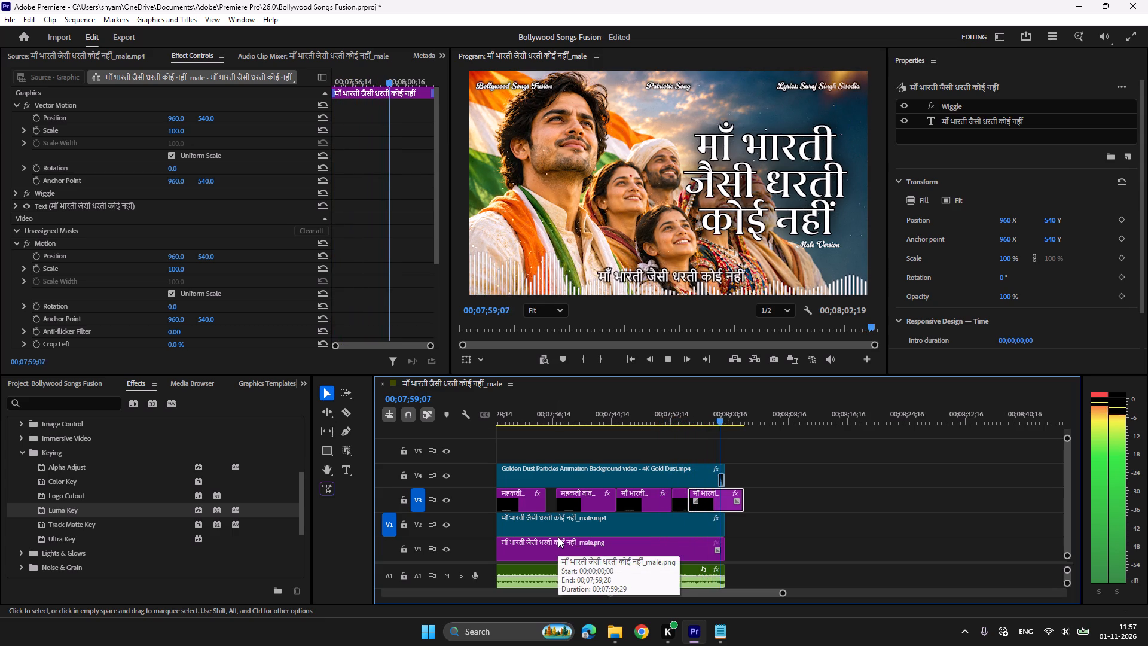
key(space)
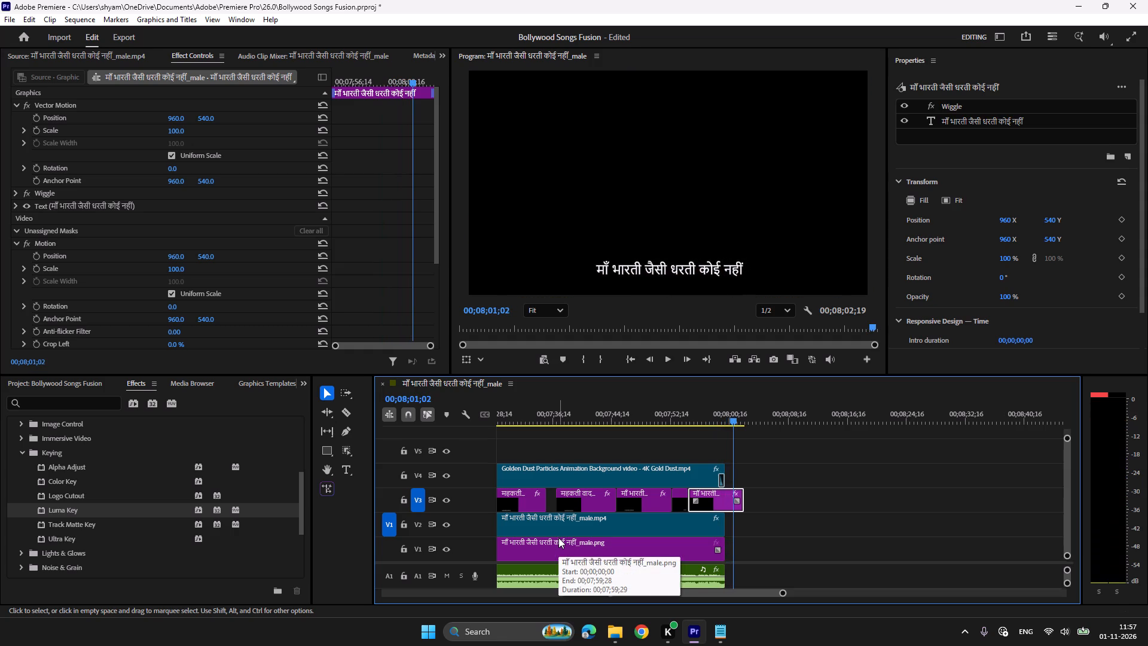
key(c)
click(690, 528)
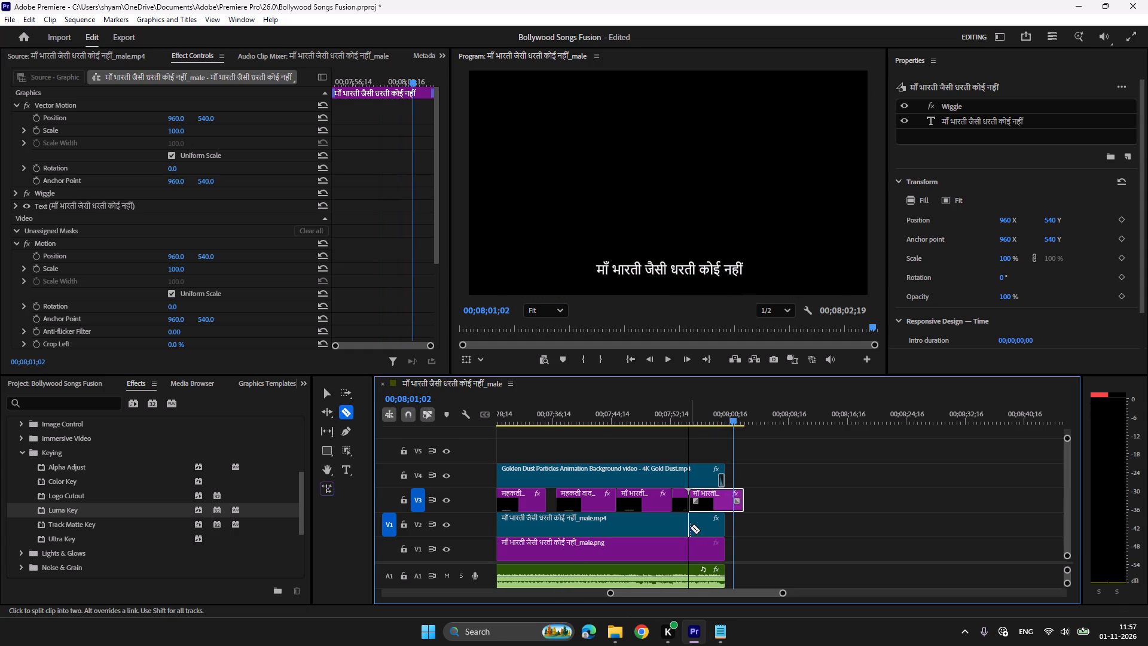
click(690, 551)
click(692, 570)
Trim the Golden Dust Particles clip to end at 00;07;54;28 and delete all clip pieces after that point, including the last lyric clip.
key(v)
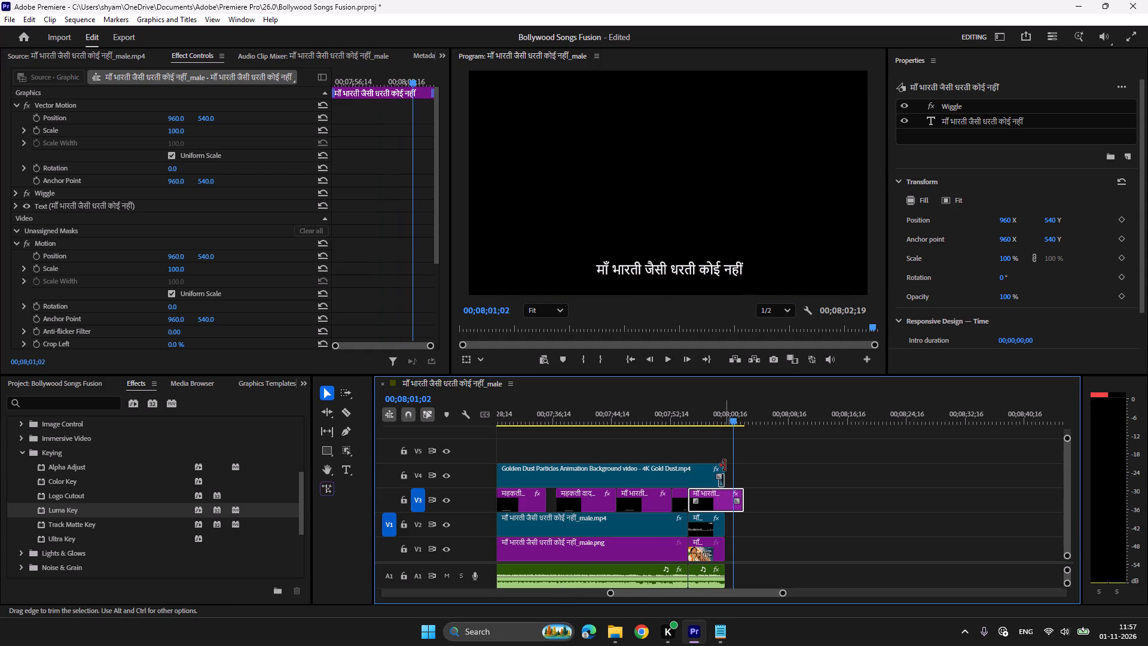
drag(725, 465, 686, 465)
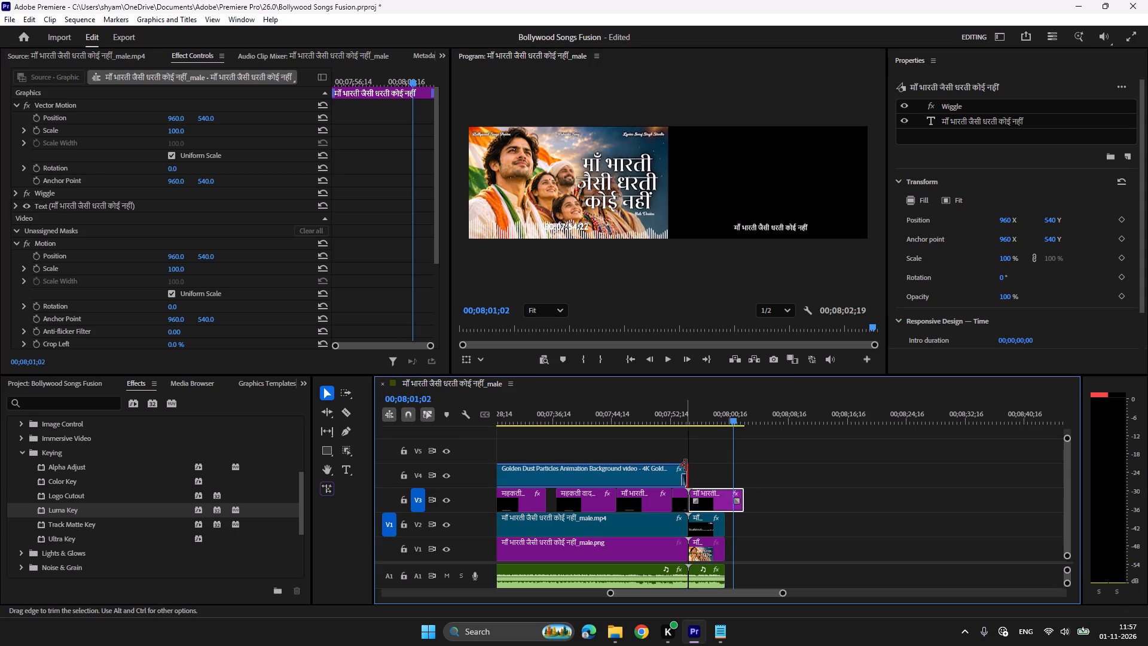
key(v)
drag(710, 458, 714, 562)
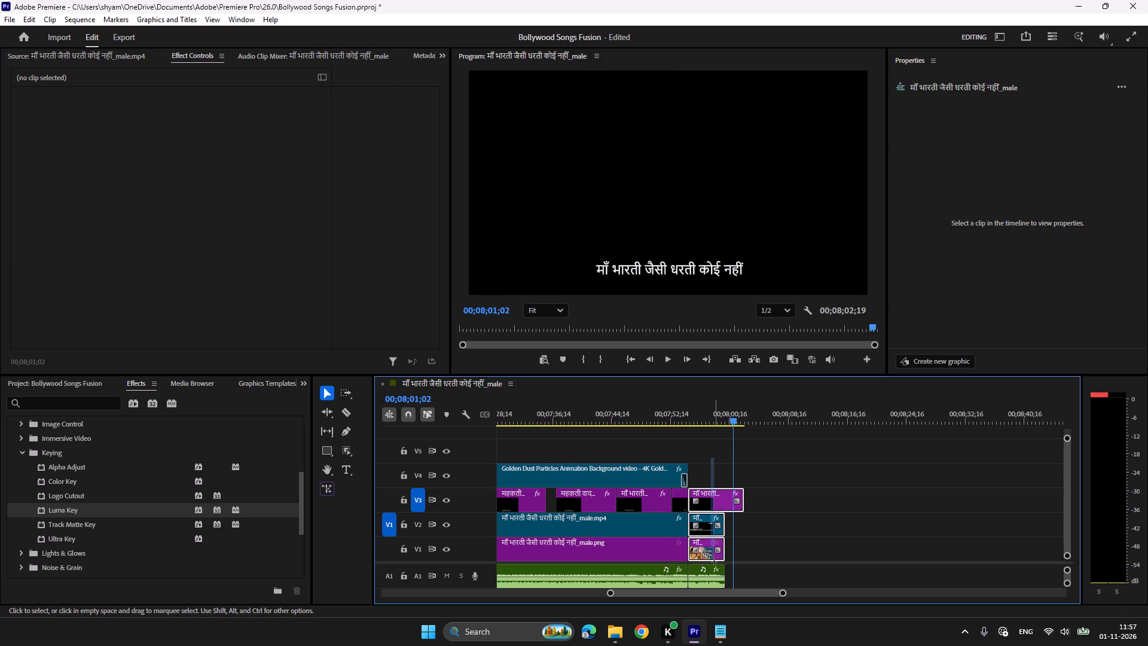
drag(714, 562, 715, 573)
key(Delete)
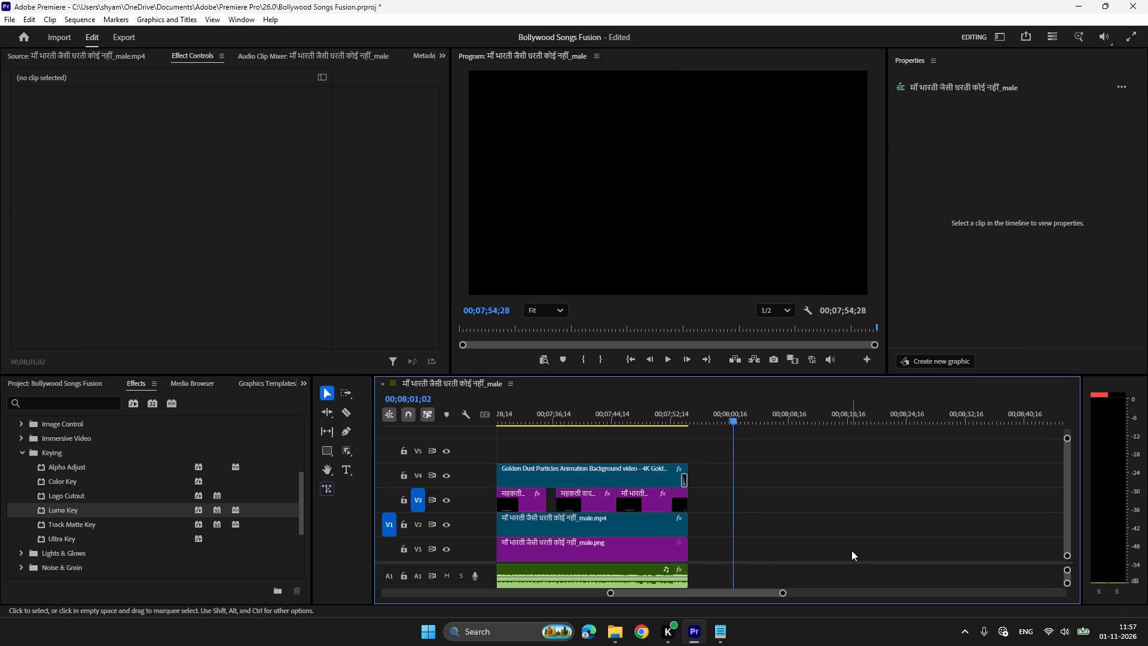
Add a Cross Dissolve to the ends of the V1, V2 and V3 clips and play the ending to check it.
scroll(57, 541, down, 4)
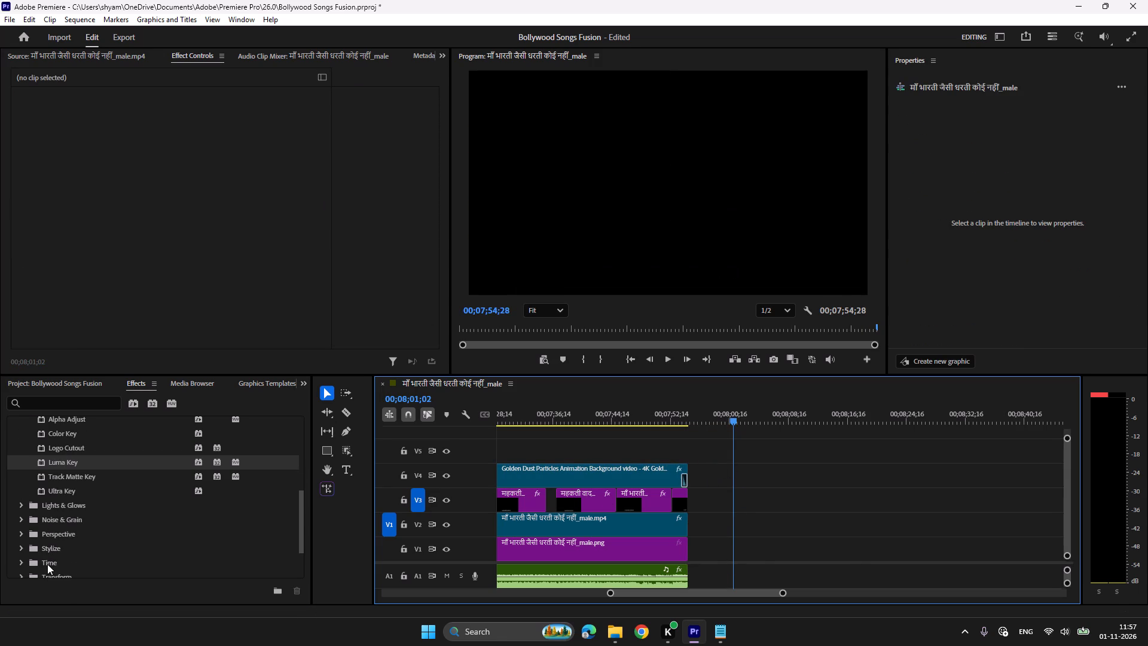
scroll(28, 537, down, 9)
click(14, 553)
scroll(60, 538, down, 6)
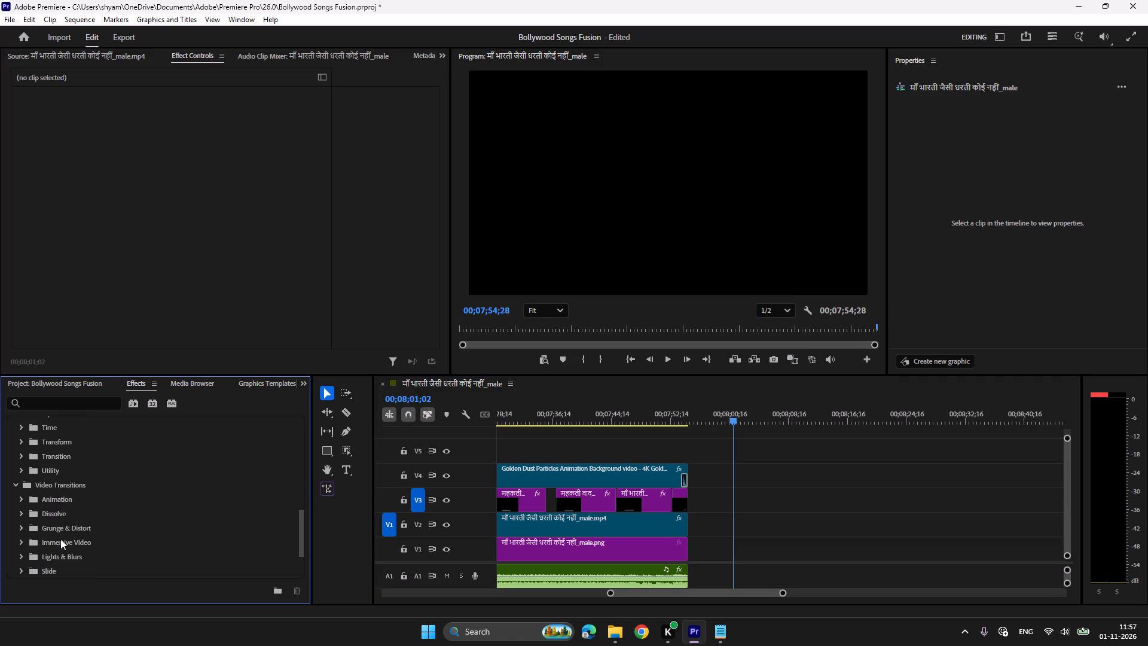
click(22, 518)
scroll(22, 518, down, 4)
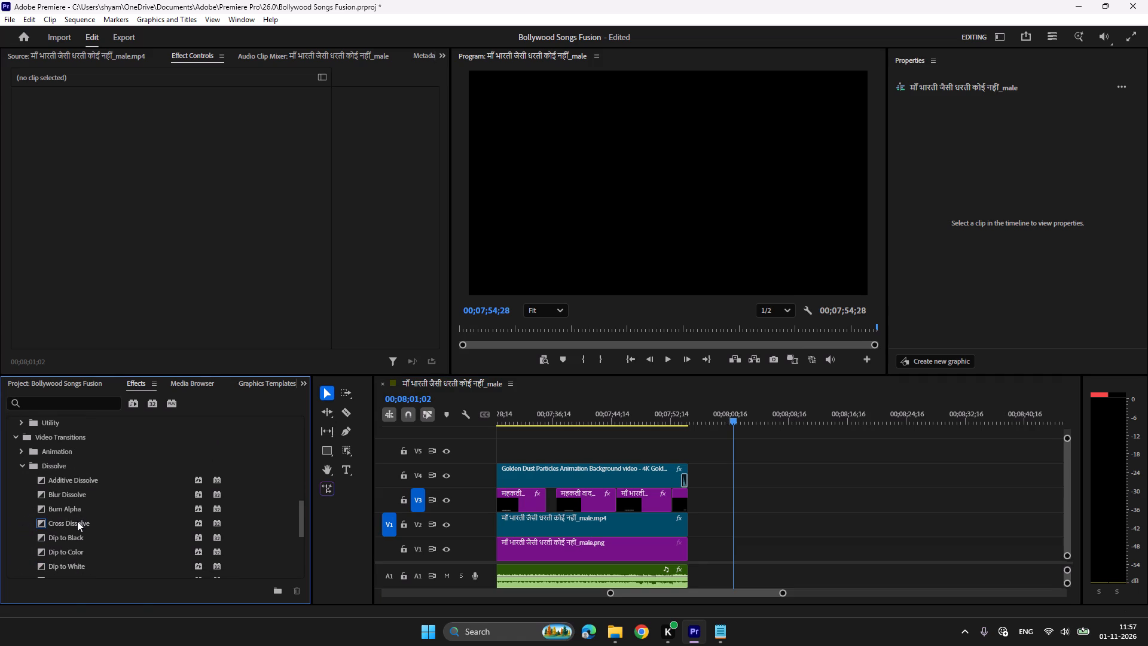
drag(77, 521, 683, 529)
drag(75, 521, 688, 508)
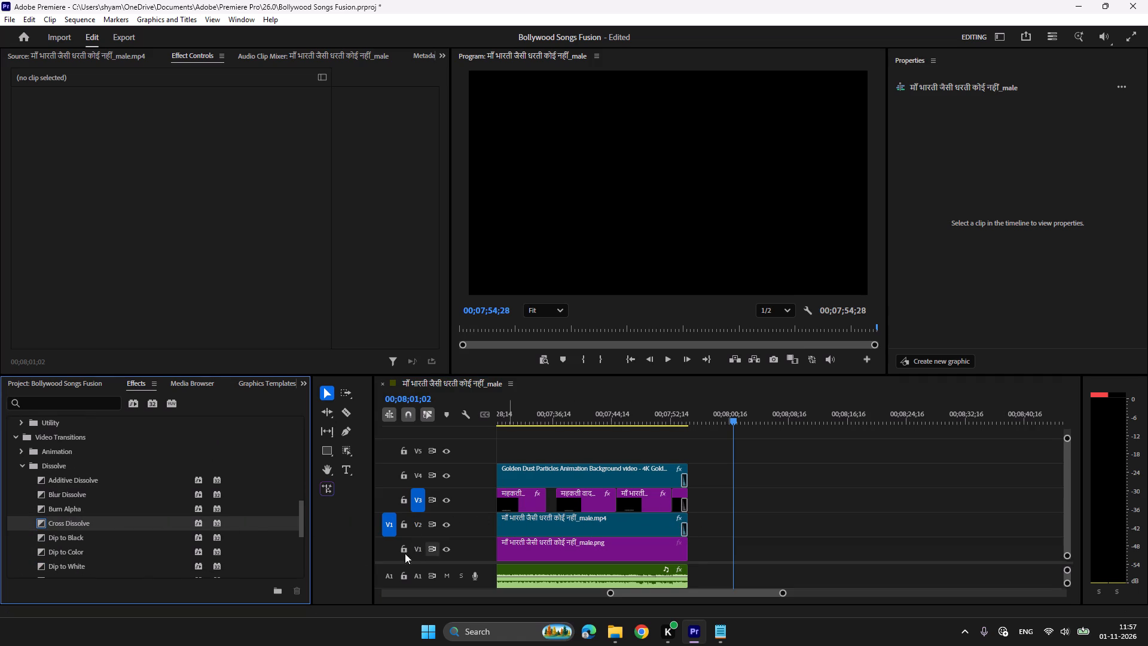
drag(71, 525, 686, 559)
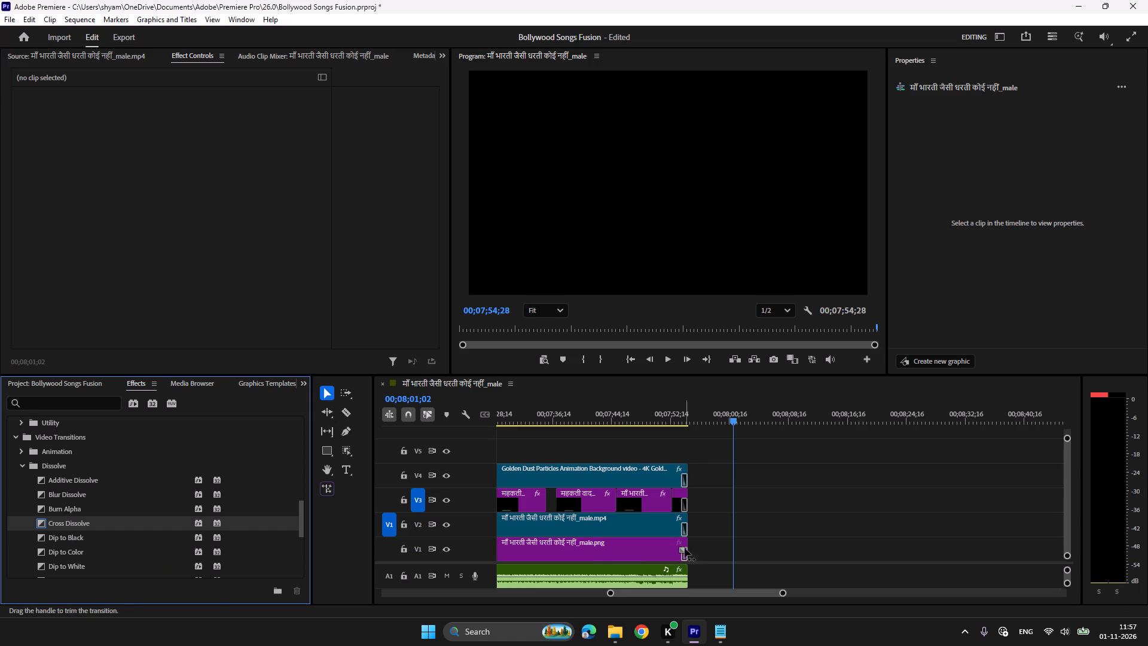
click(670, 410)
key(space)
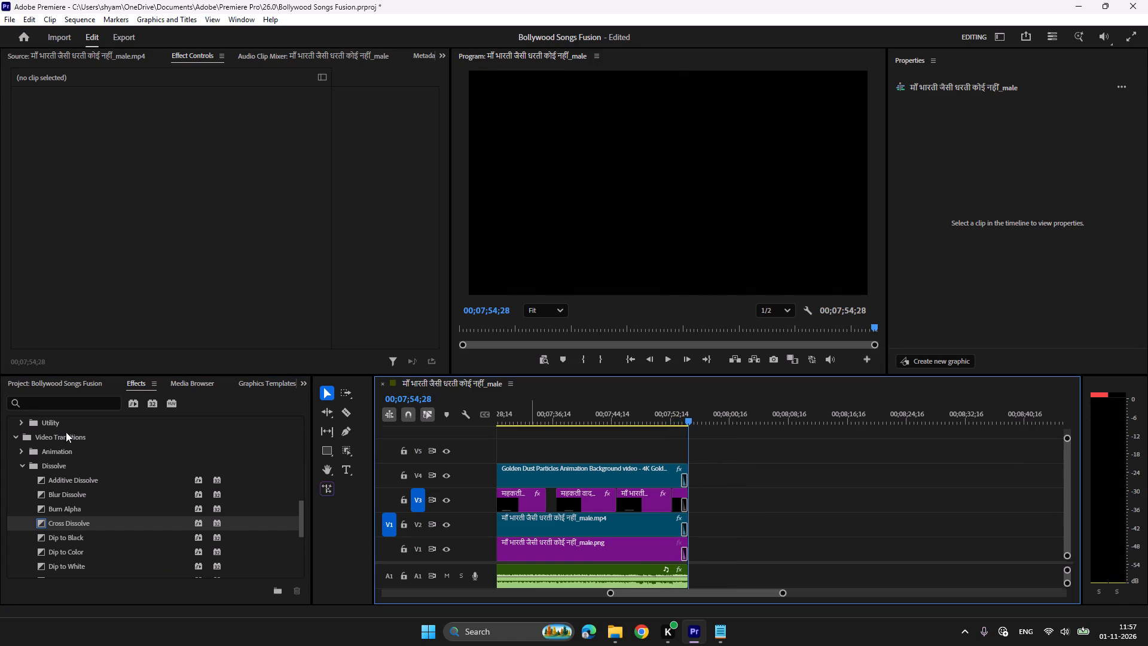
Add an Exponential Fade audio transition to the end of the song clip on A1.
scroll(85, 490, up, 6)
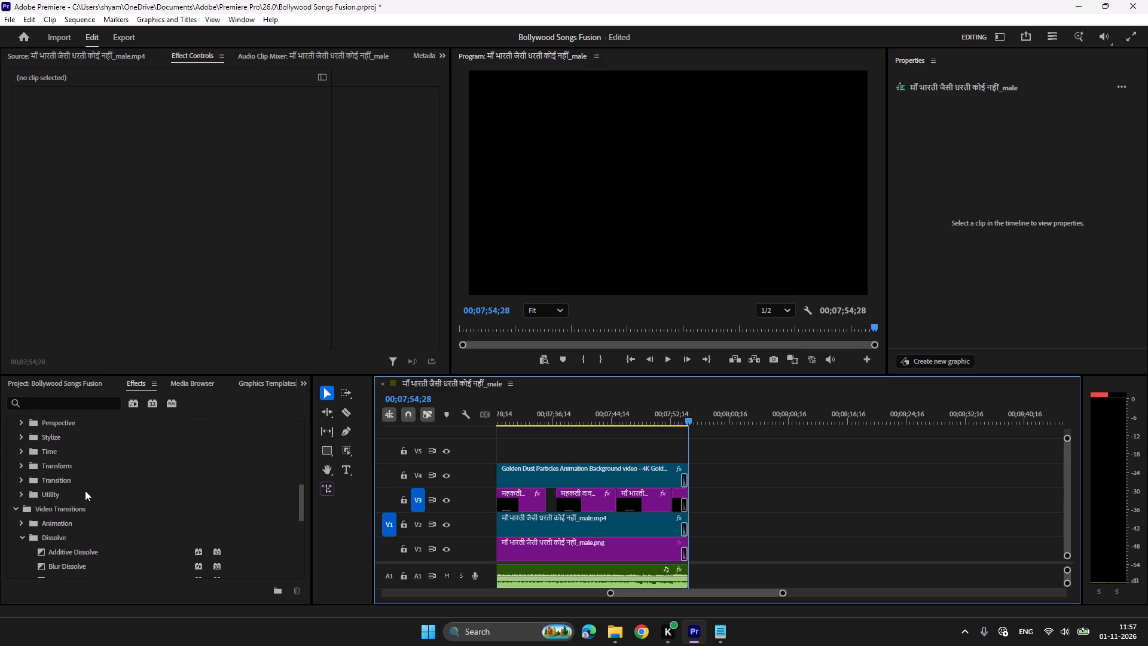
scroll(85, 490, up, 20)
scroll(85, 490, up, 10)
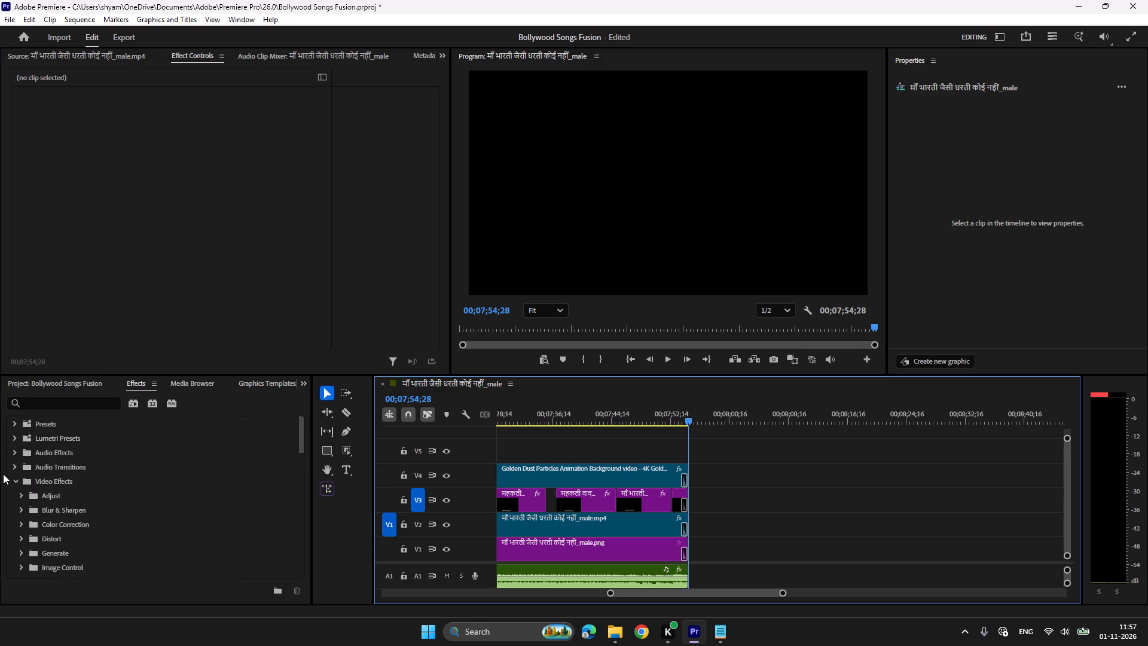
click(14, 466)
click(14, 465)
click(13, 453)
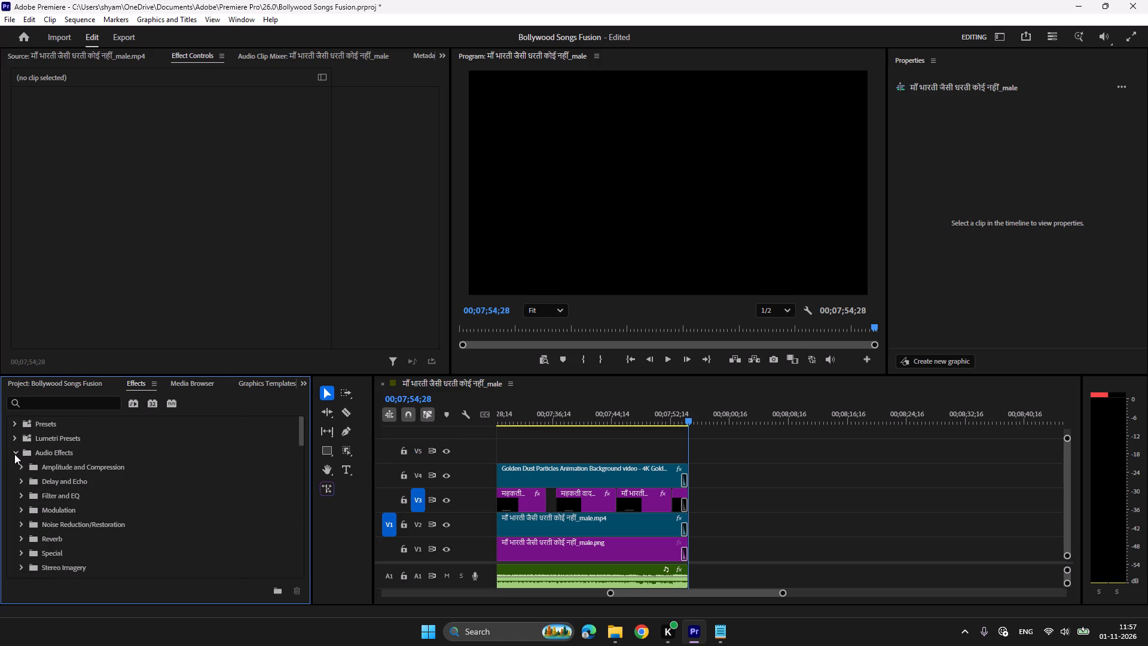
click(14, 451)
click(16, 466)
click(22, 479)
scroll(55, 500, down, 2)
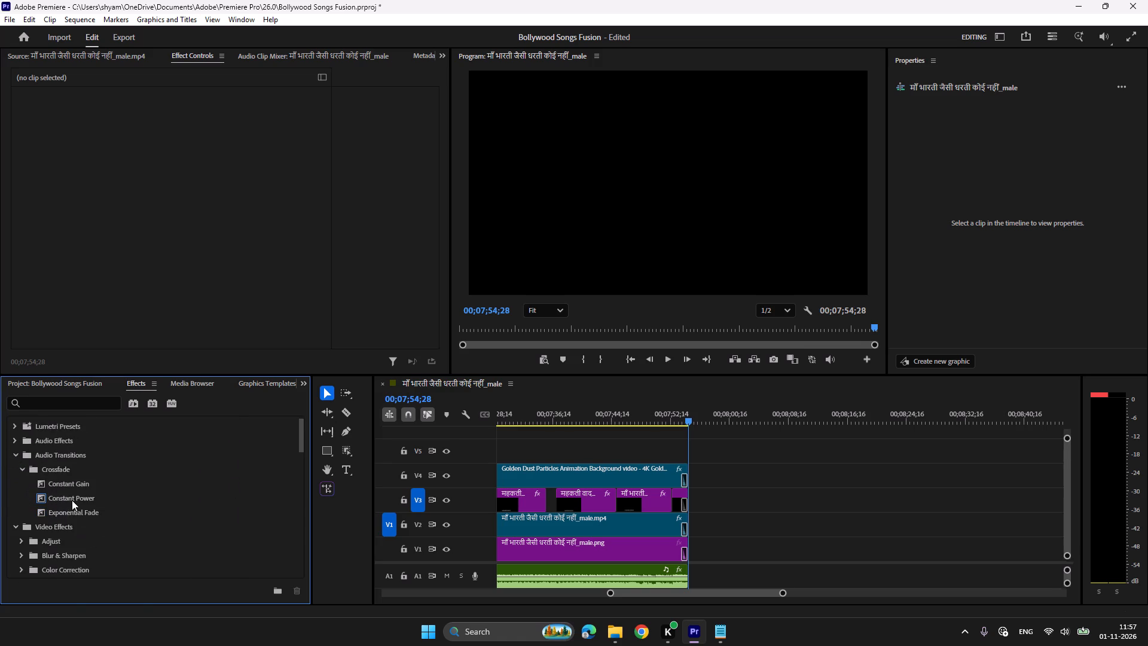
drag(72, 500, 682, 580)
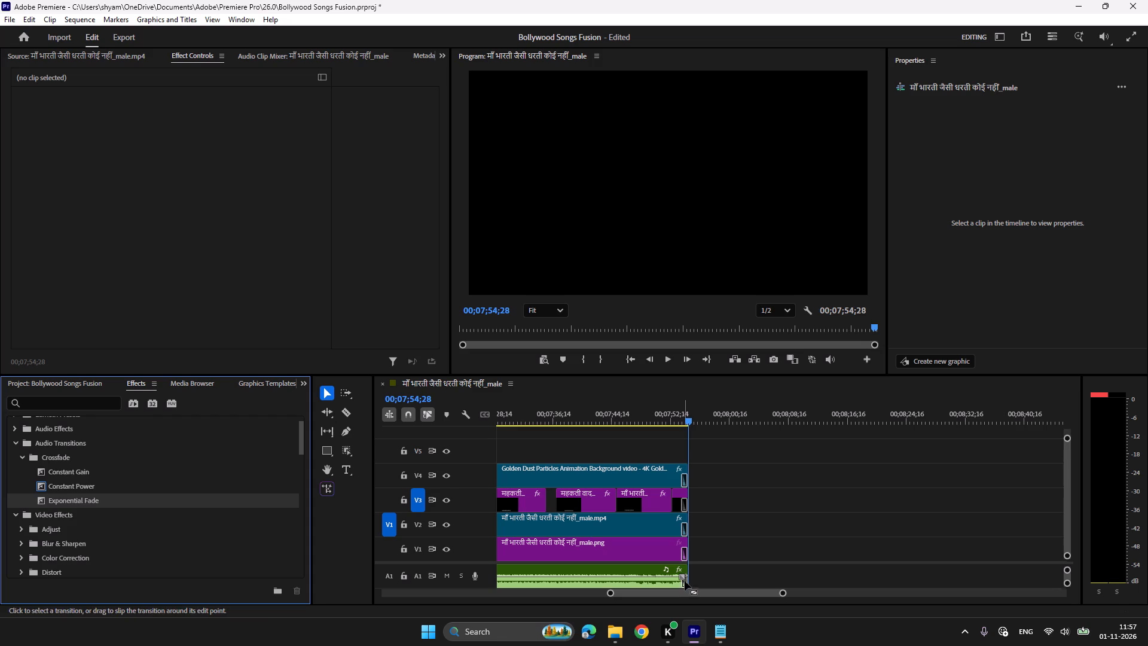
Lengthen the audio fade at the song's end to about 10 seconds and play the ending to check it.
drag(783, 593, 725, 593)
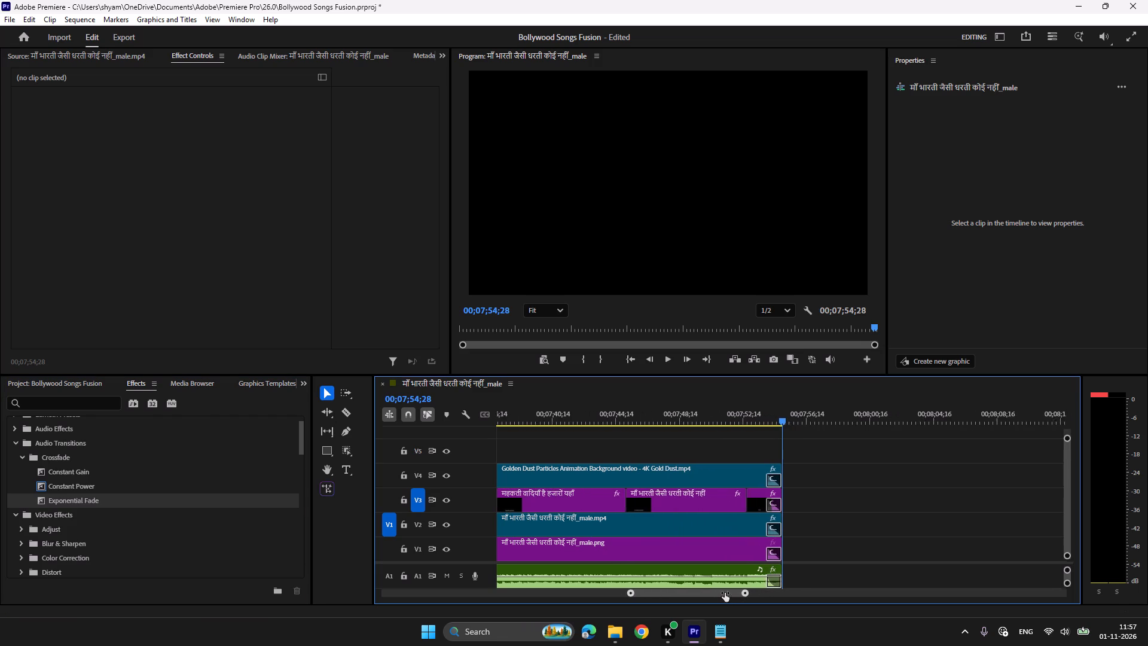
drag(725, 593, 720, 593)
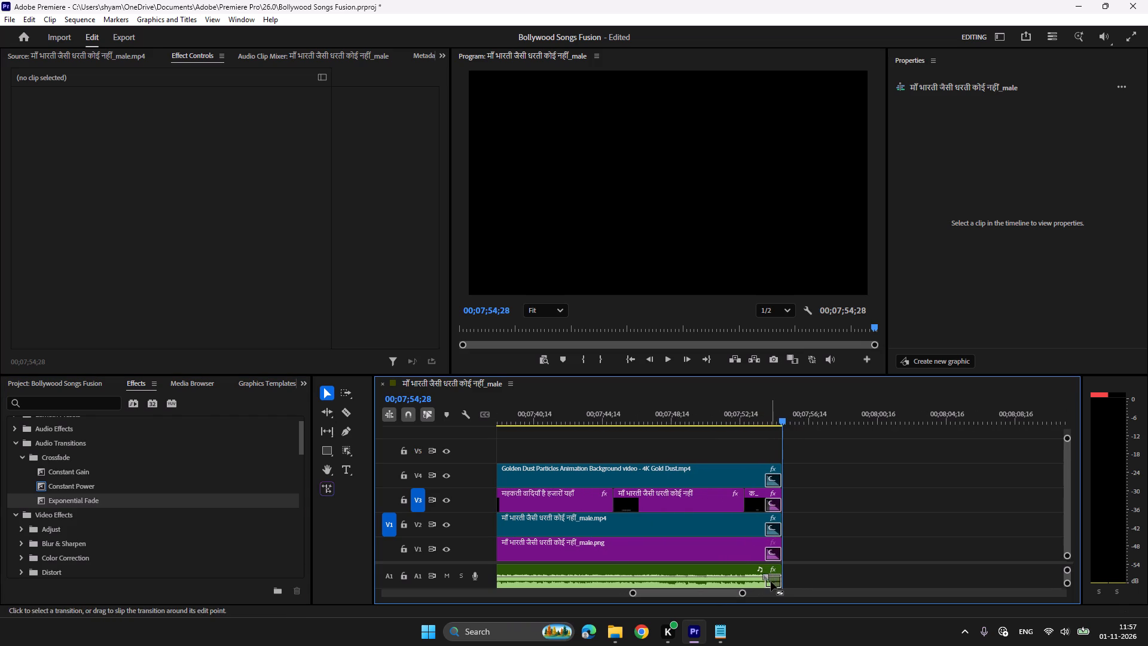
drag(770, 581, 615, 577)
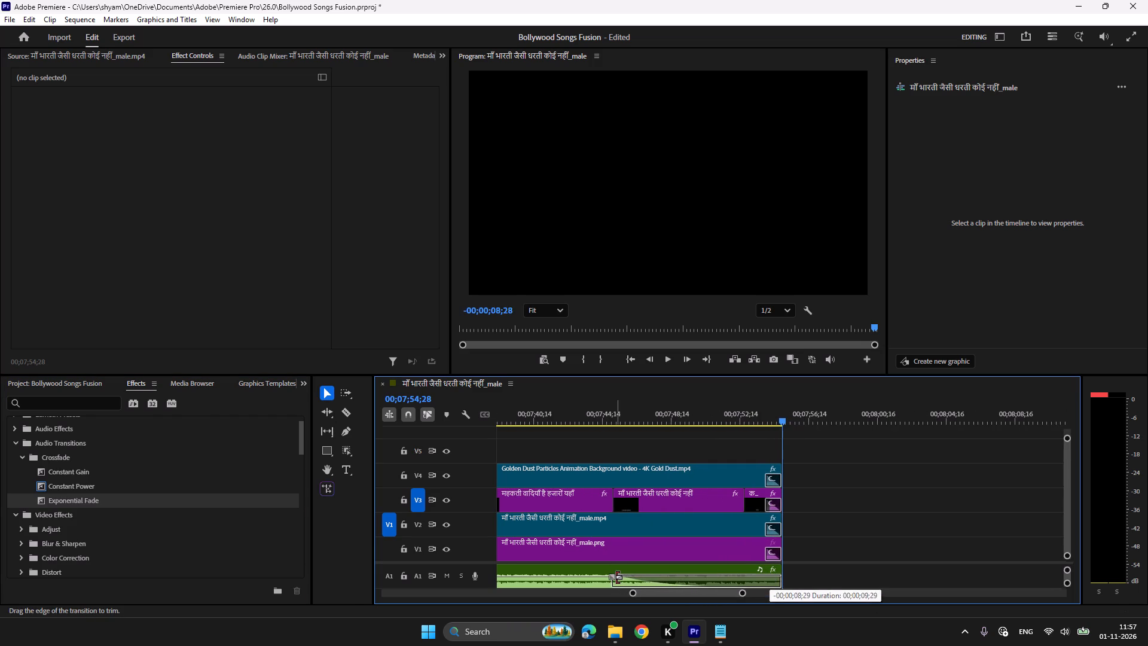
drag(615, 577, 611, 577)
click(602, 417)
key(space)
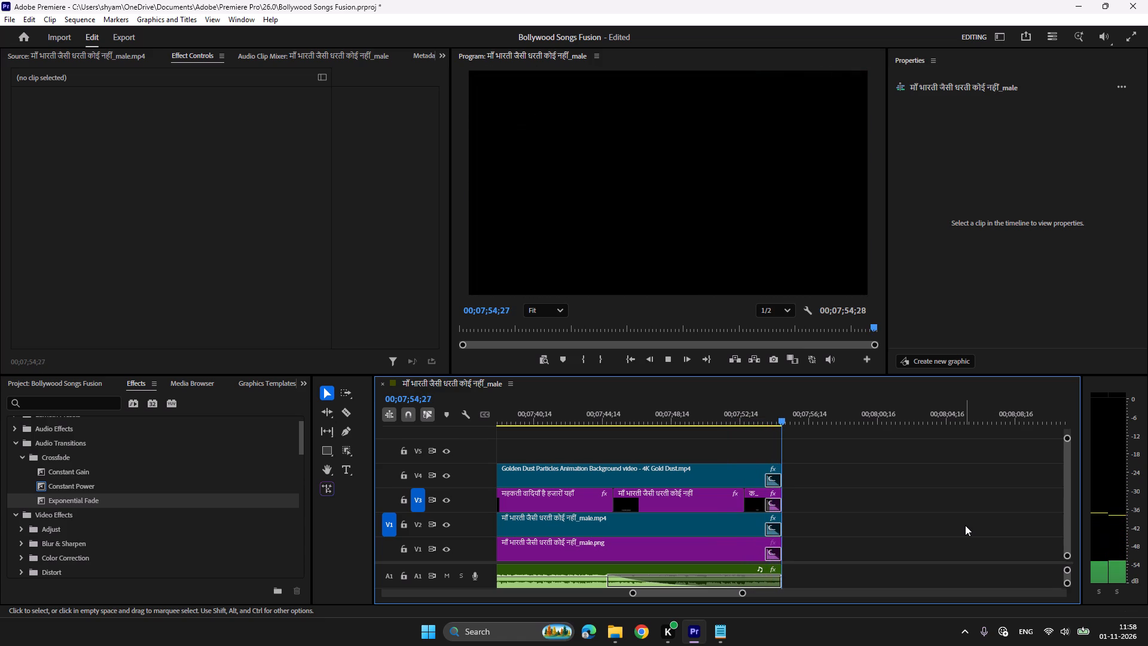
Save the project and export the entire sequence as the H.264 file माँ भारती जैसी धरती कोई नहीं_male.mp4.
key(ctrl+s)
click(118, 36)
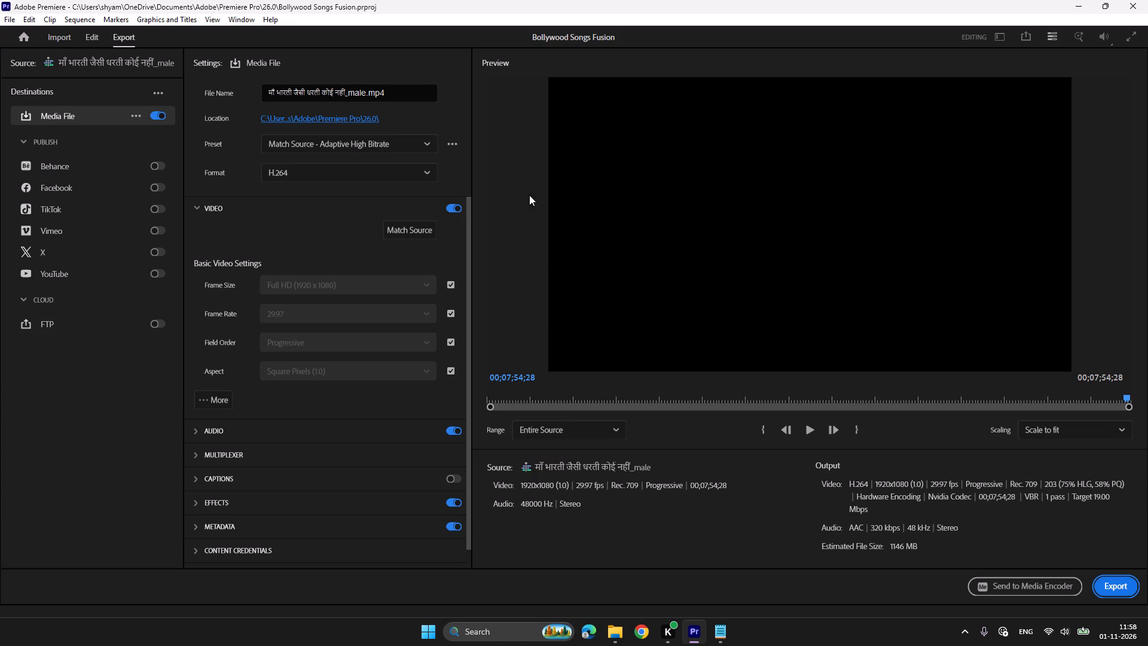
click(612, 397)
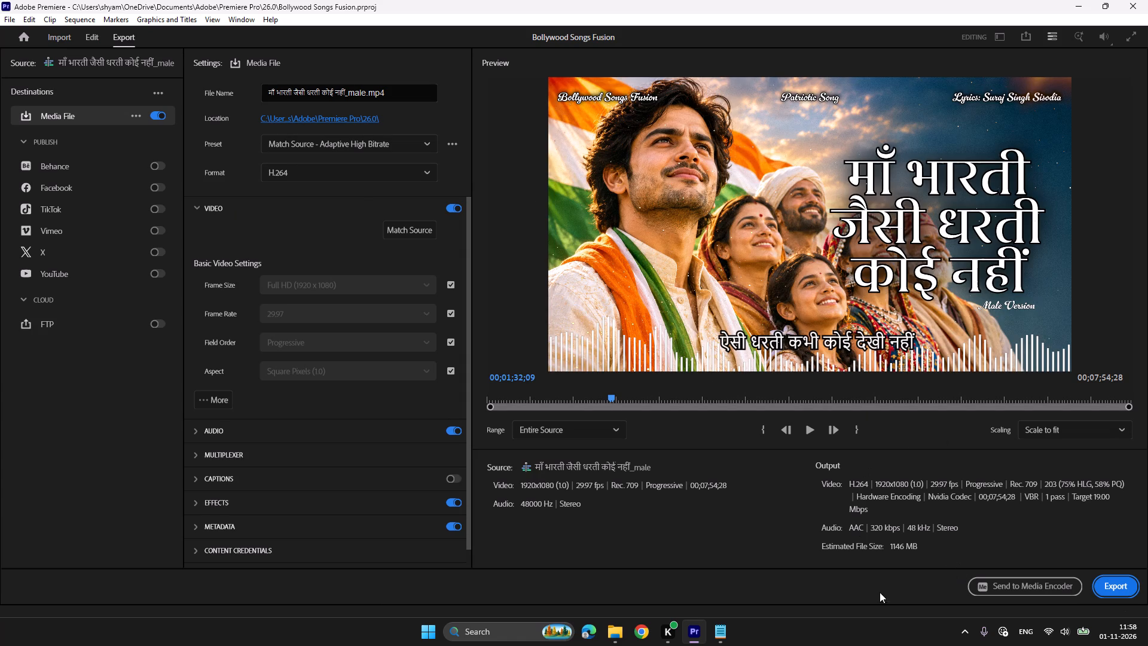
click(1122, 589)
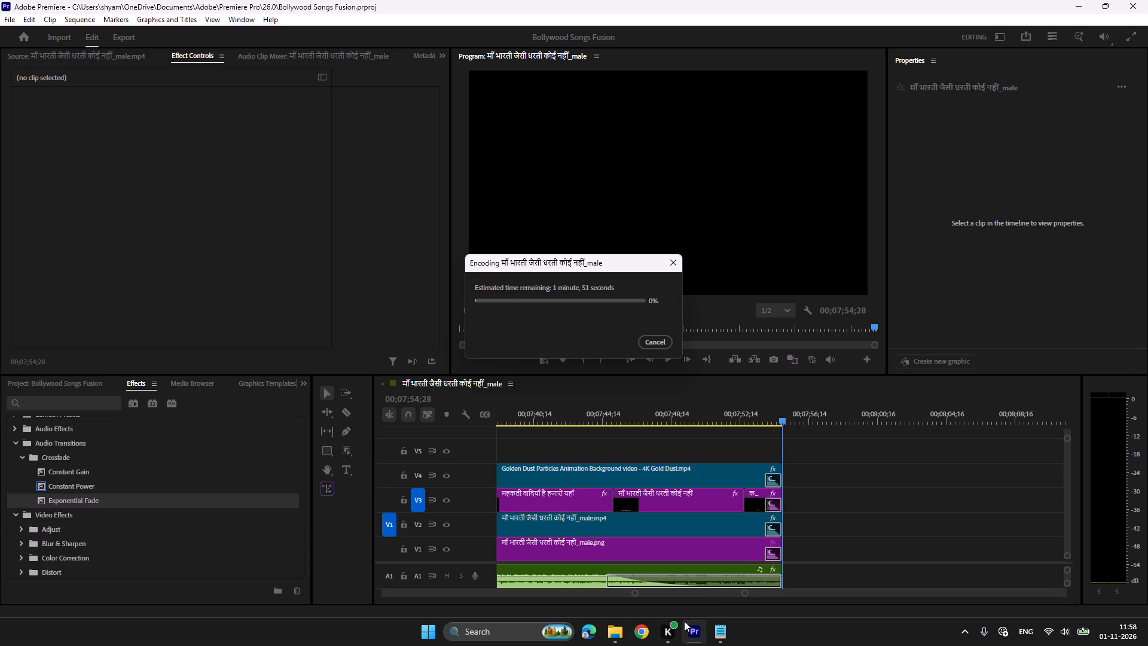